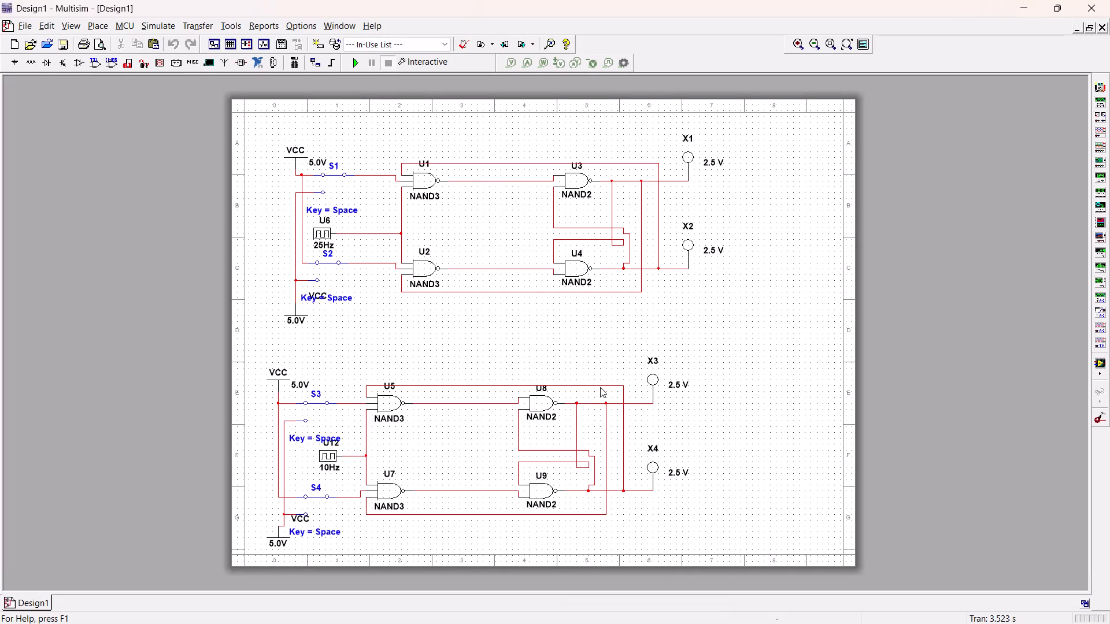
Create a new blank design.
key("ctrl+n")
key("Return")
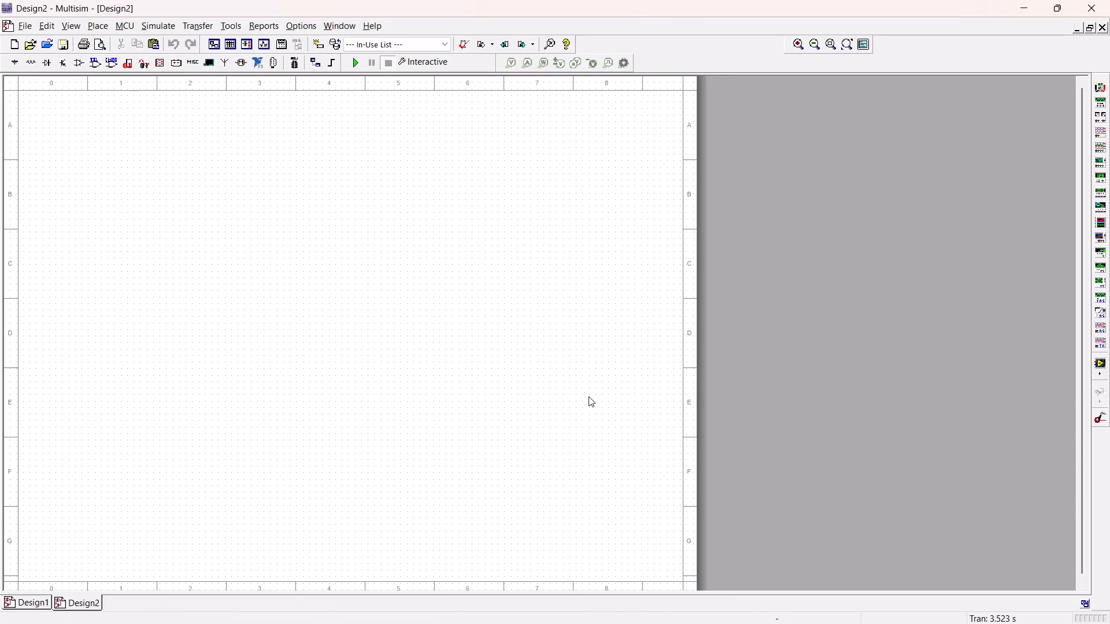
Place a VCC power source from the Sources group in the upper-left area of the sheet.
left_click(847, 43)
double_click(817, 43)
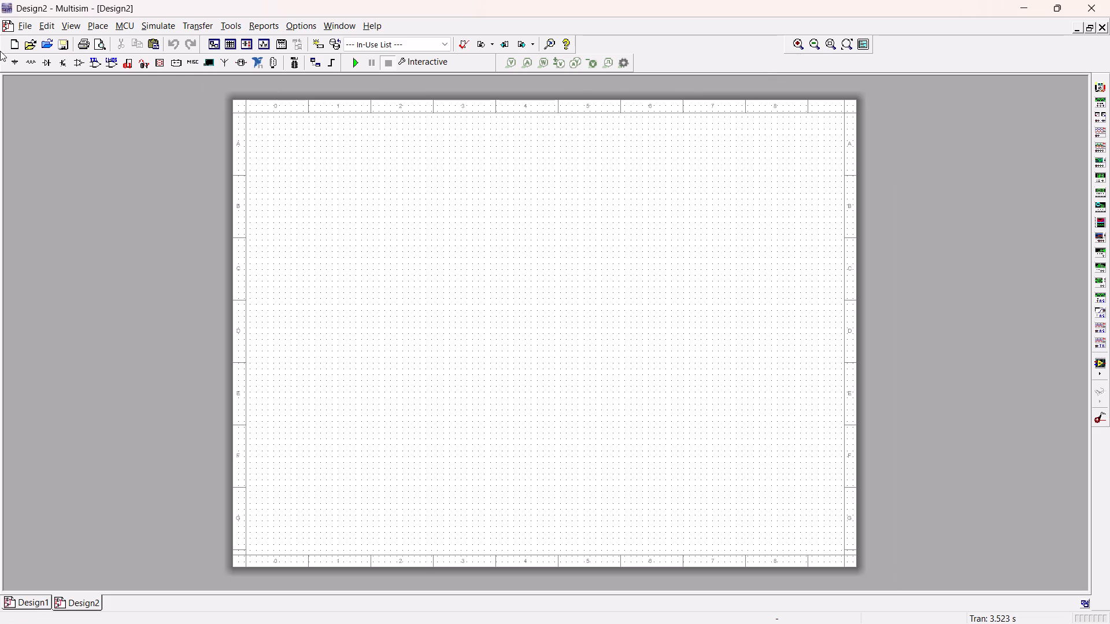
left_click(17, 65)
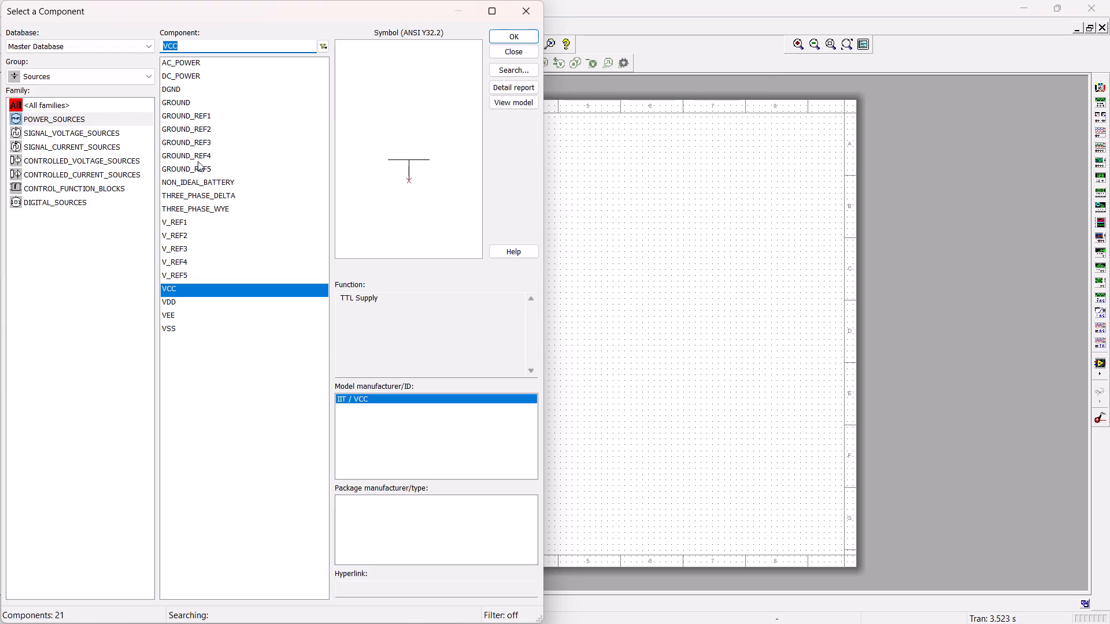
left_click(512, 33)
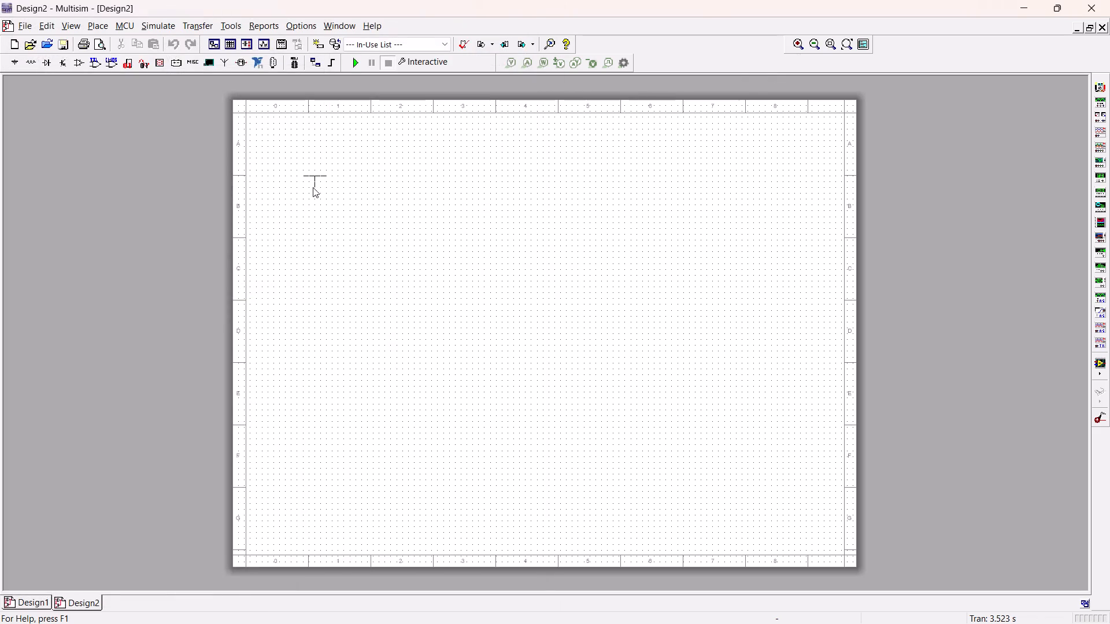
left_click(313, 187)
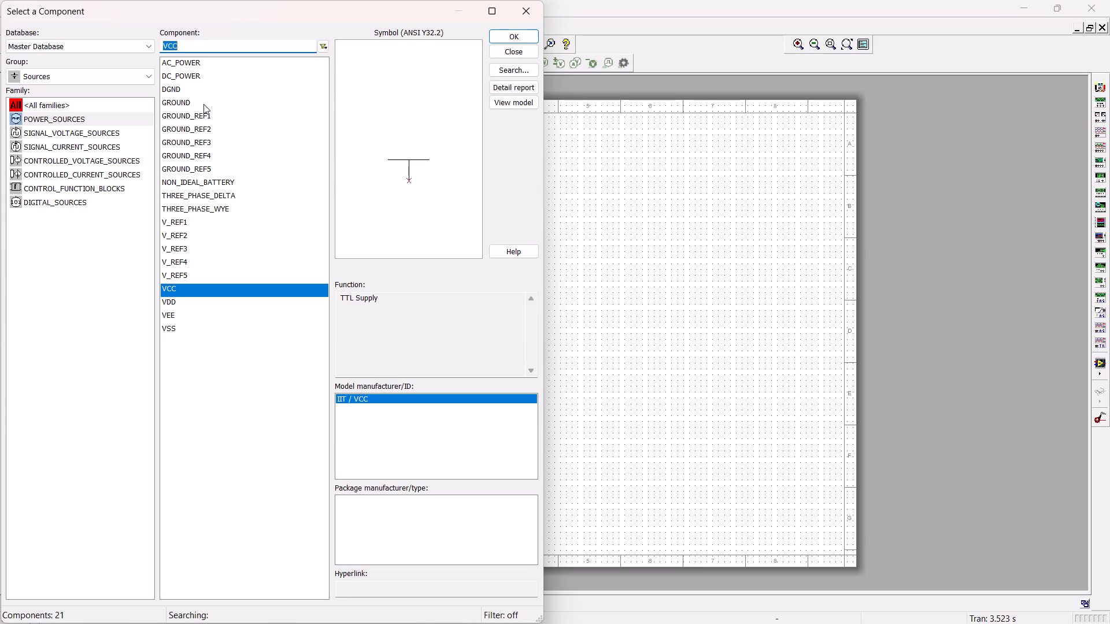
Place an analog GROUND from the power sources directly below VCC, leaving room for two switches between them.
left_click(203, 97)
left_click(270, 102)
left_click(513, 27)
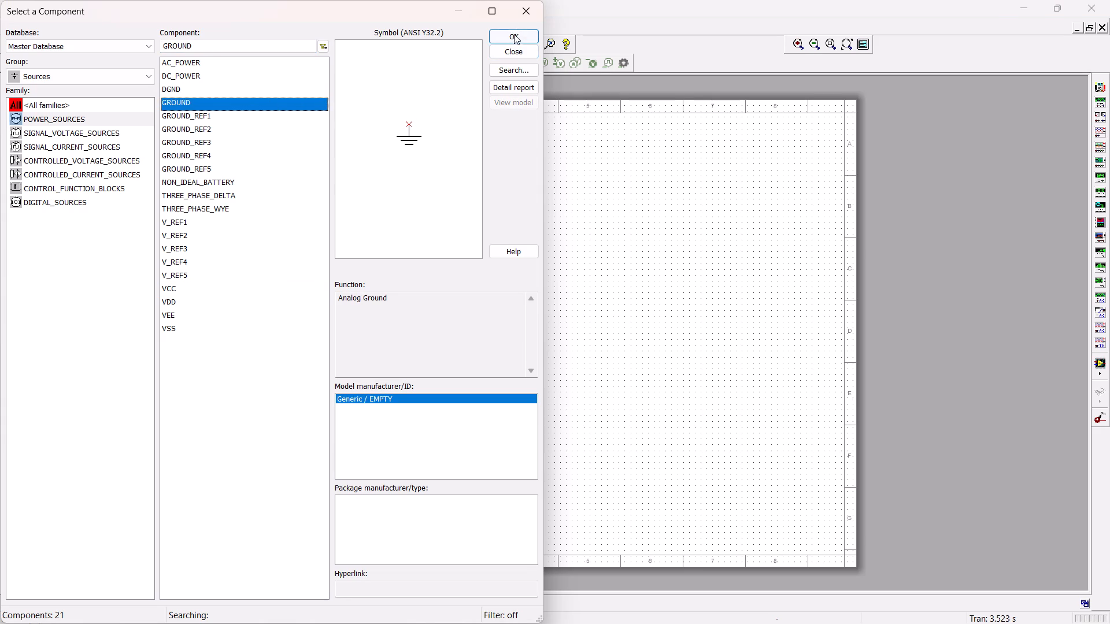
left_click(514, 39)
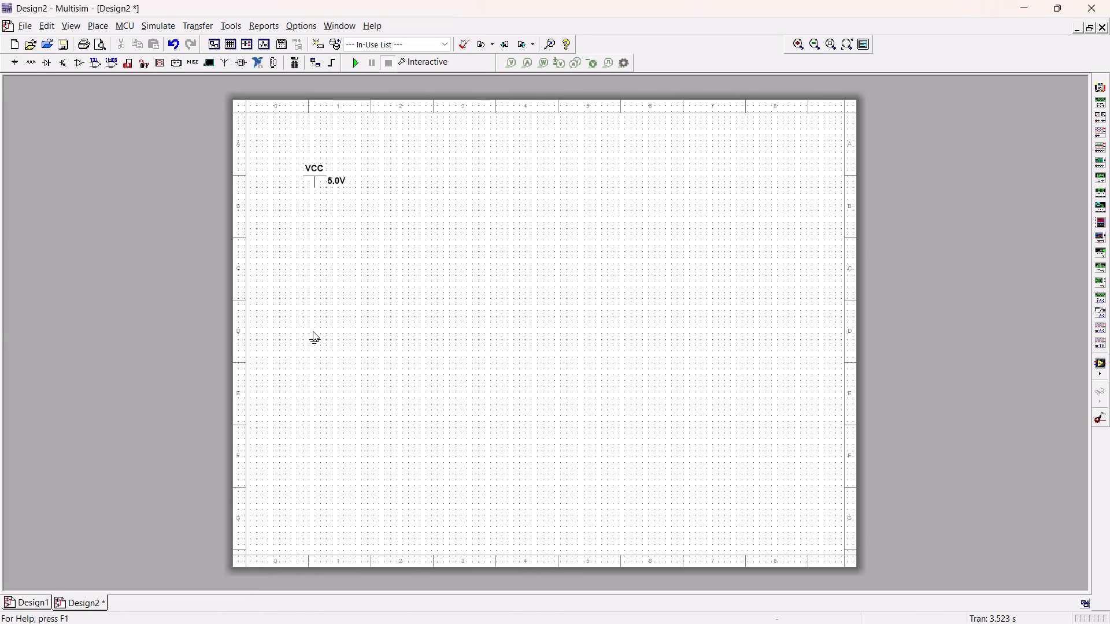
left_click(313, 331)
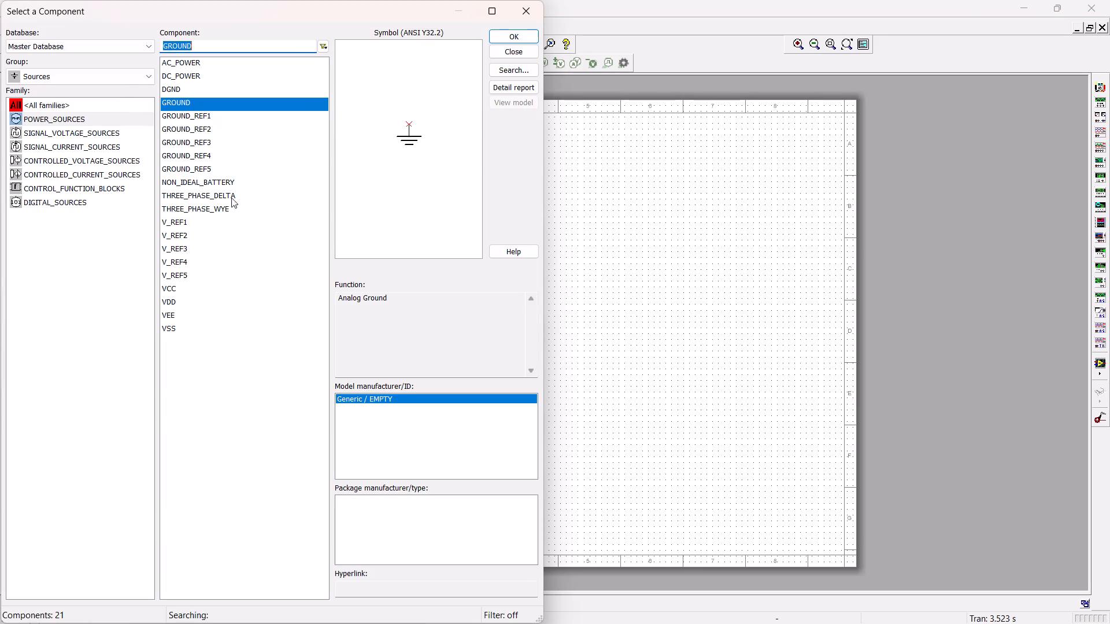
Place an SPDT switch from the Basic group, rotated 180°, just below and to the right of VCC.
left_click(123, 77)
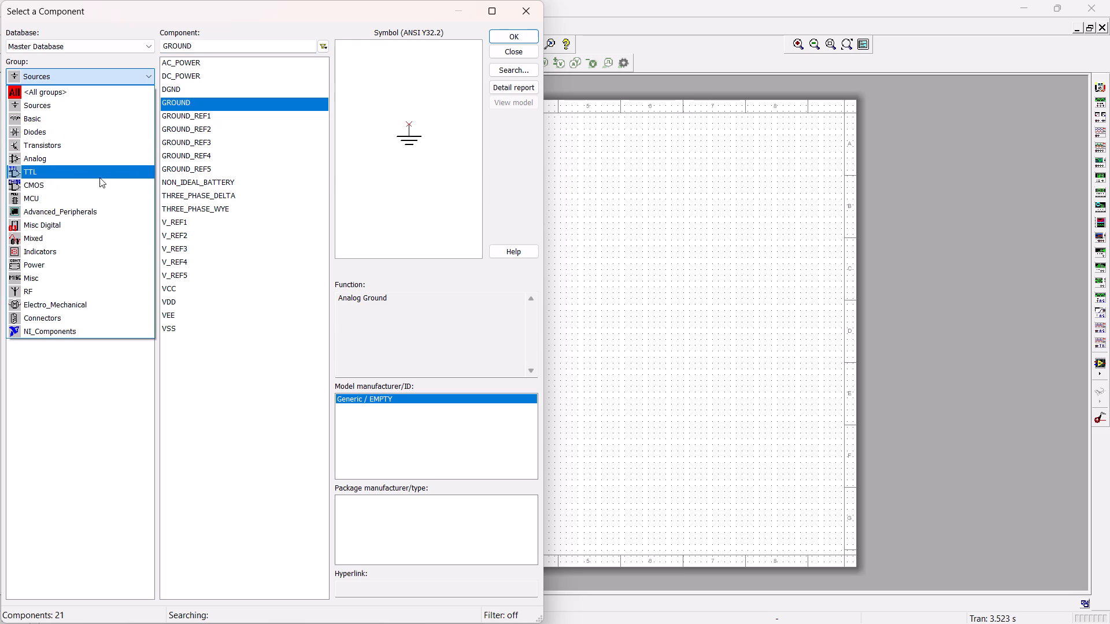
left_click(105, 124)
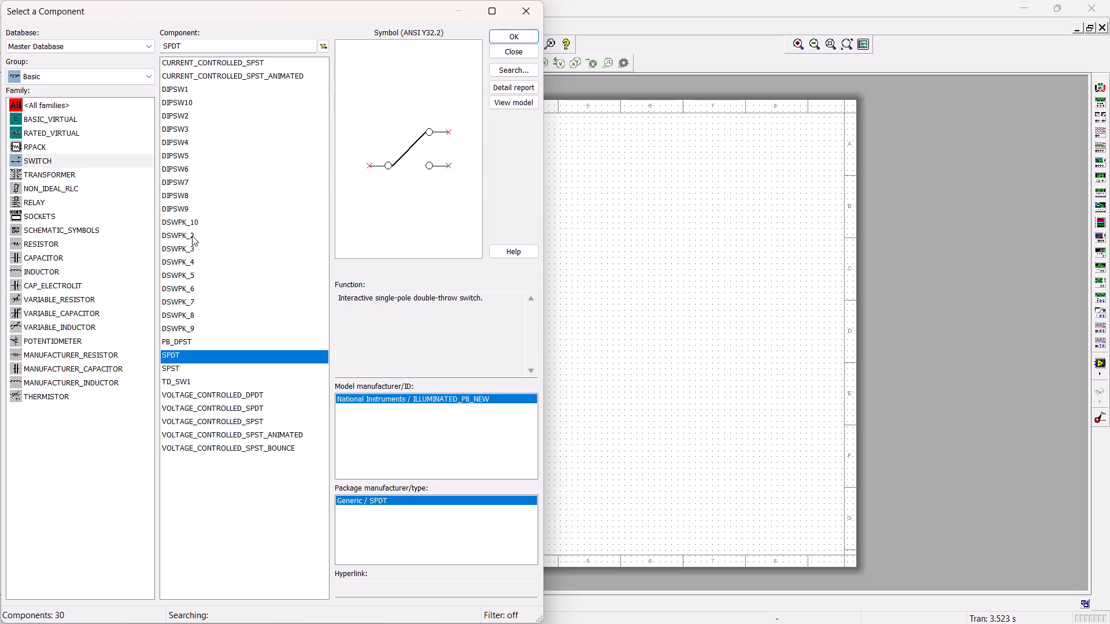
left_click(490, 35)
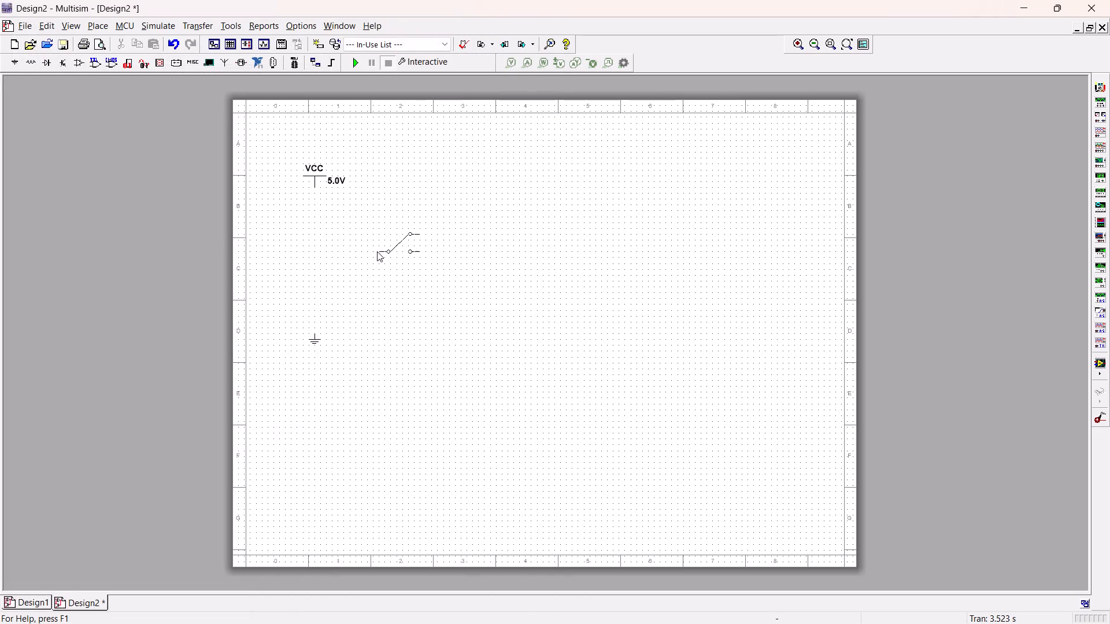
key("ctrl+r")
key("ctrl+r")
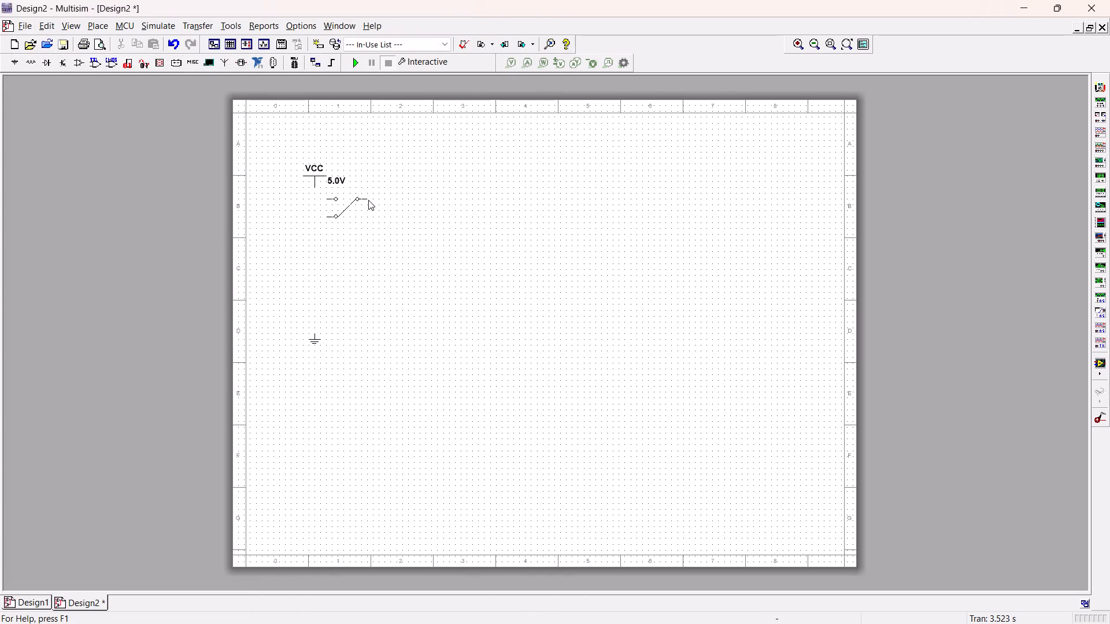
left_click(376, 205)
key("ctrl+r")
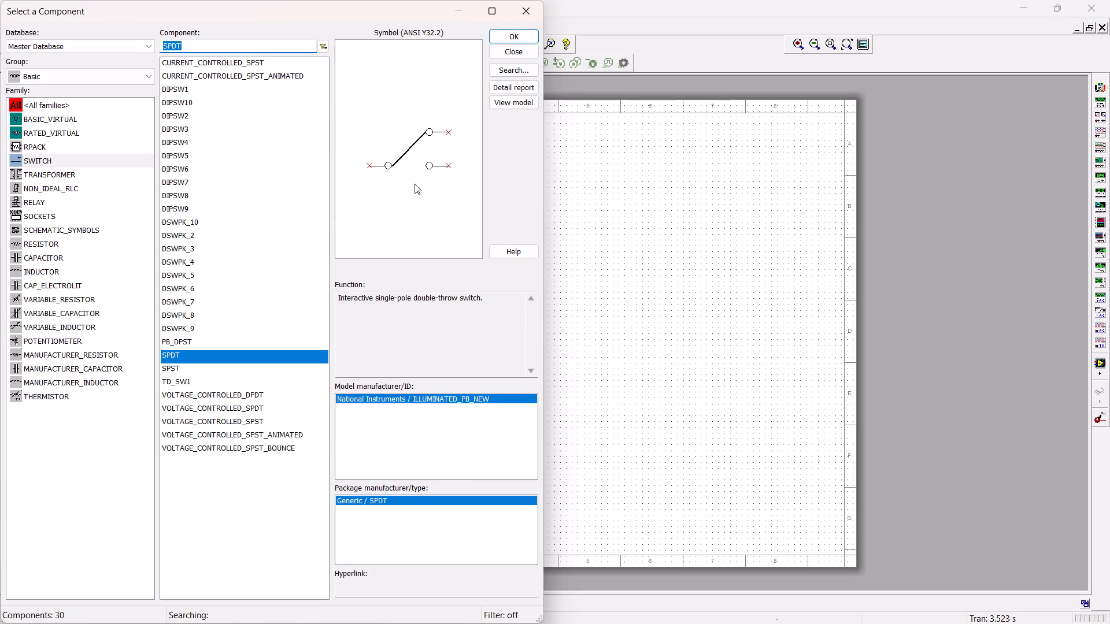
left_click(519, 6)
Copy switch S1 and paste the duplicate directly below it, above the ground level.
right_click(361, 200)
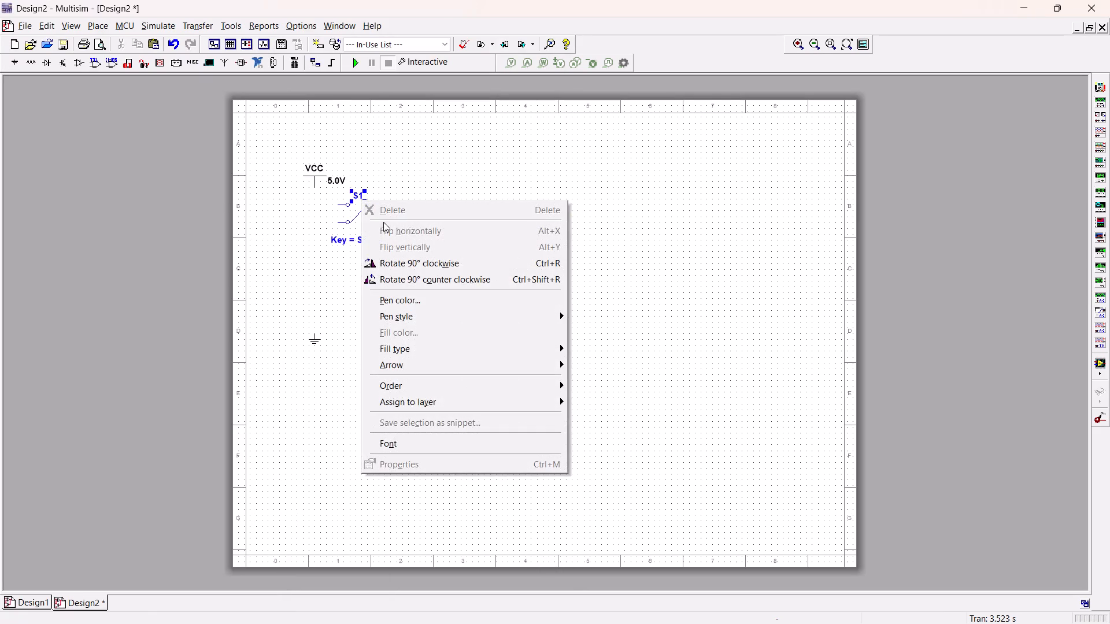
left_click(353, 224)
right_click(353, 224)
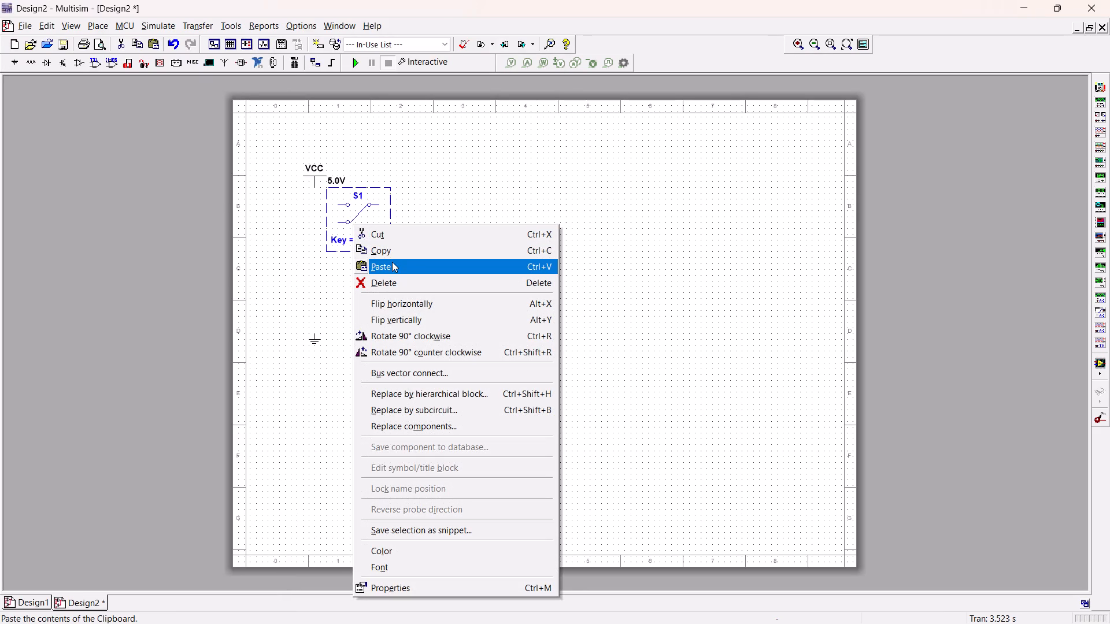
left_click(395, 252)
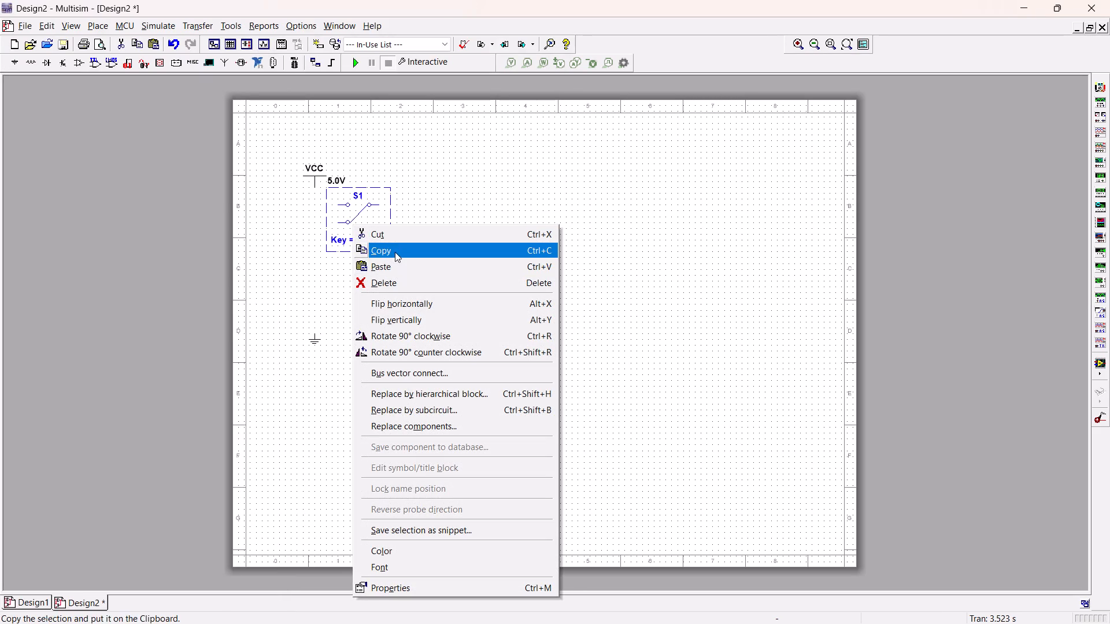
key("ctrl+v")
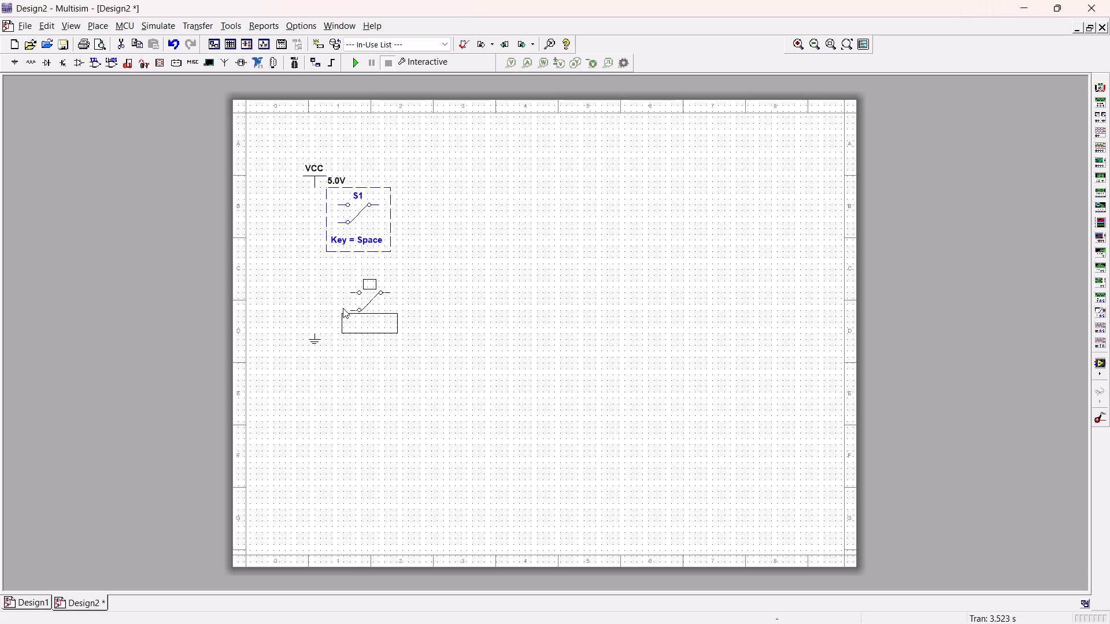
left_click(338, 296)
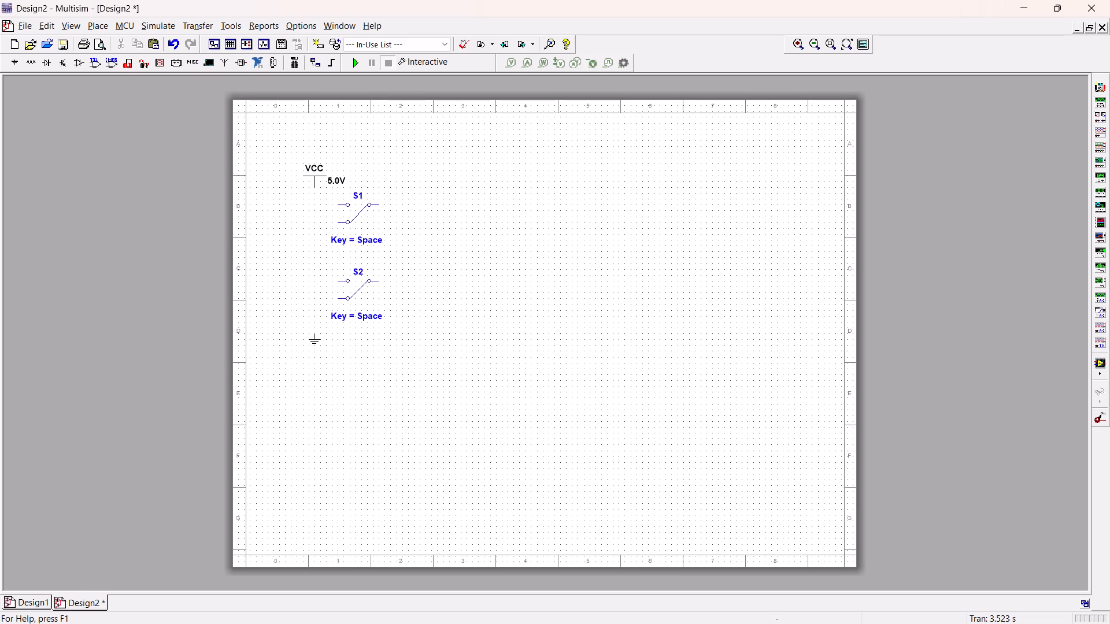
Wire VCC to the upper throw of switch S1 and the lower throw of S1 to ground.
left_click(313, 188)
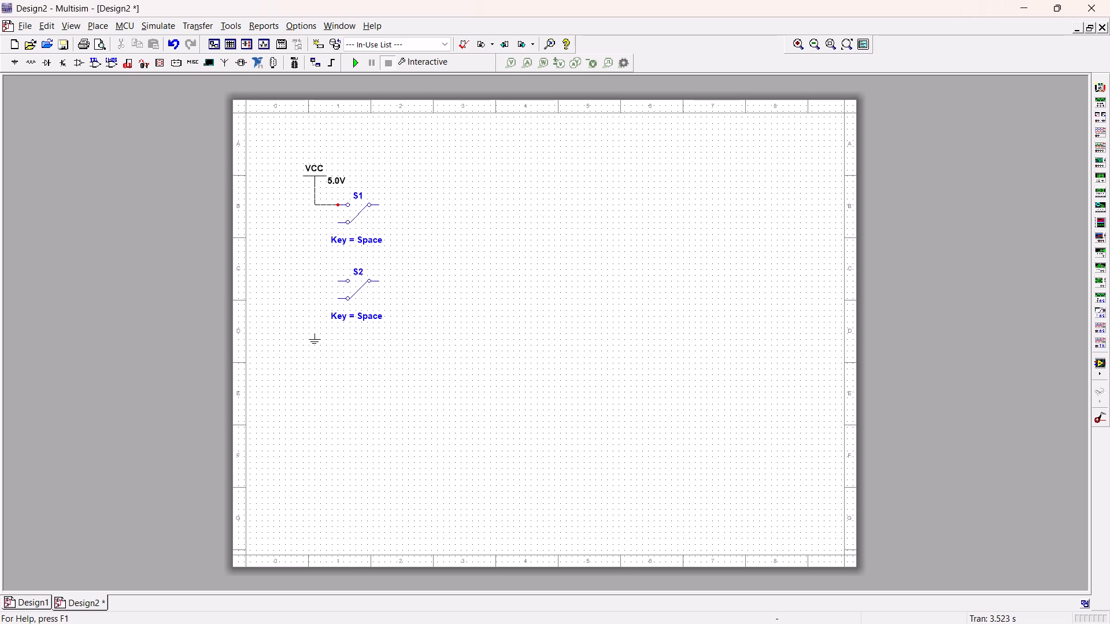
left_click(340, 206)
left_click(340, 222)
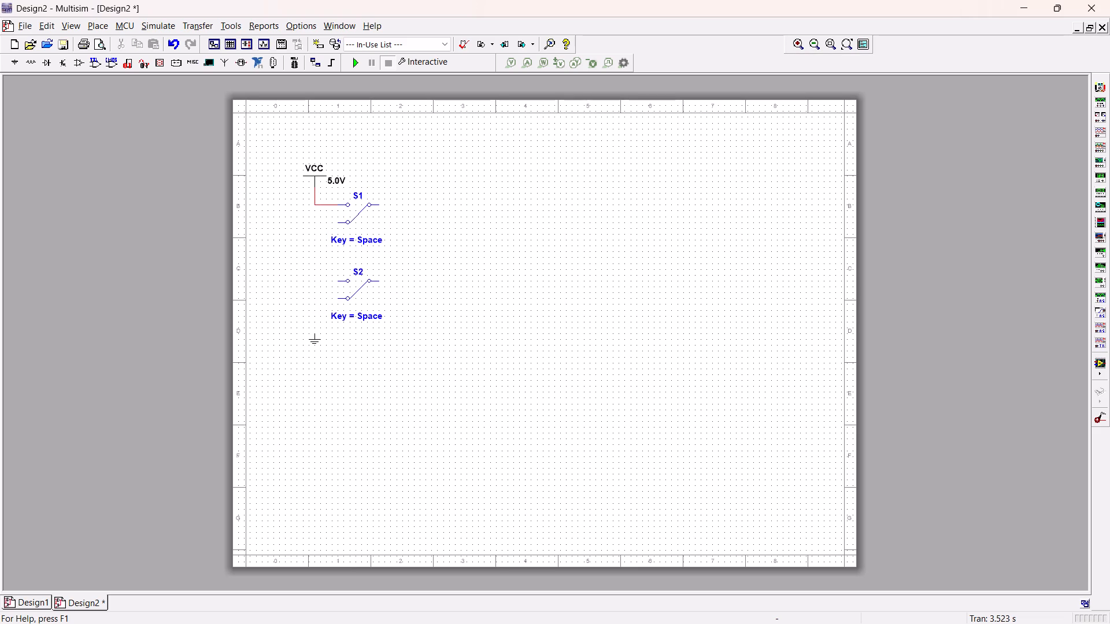
left_click(315, 335)
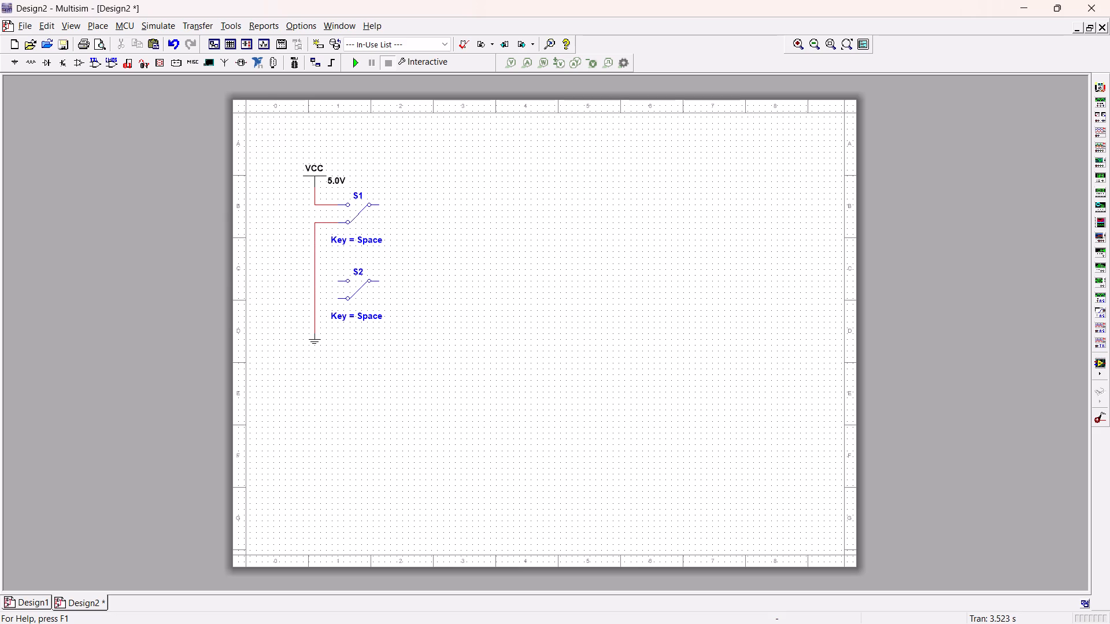
Wire both throw terminals of switch S2 to the vertical ground wire.
left_click(336, 281)
left_click(317, 280)
left_click(339, 298)
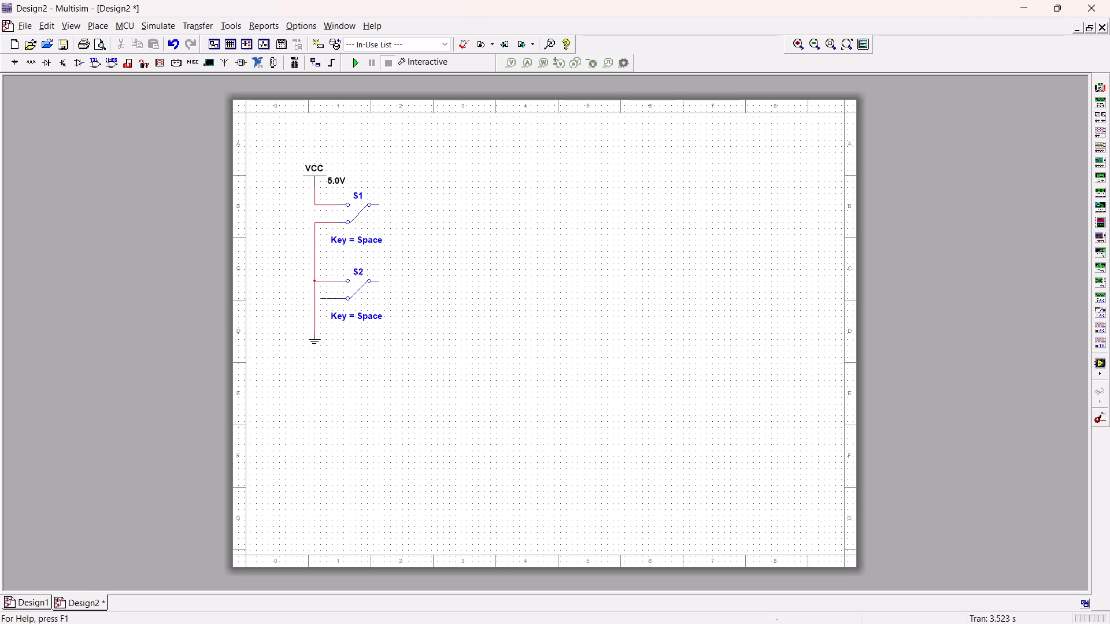
left_click(317, 296)
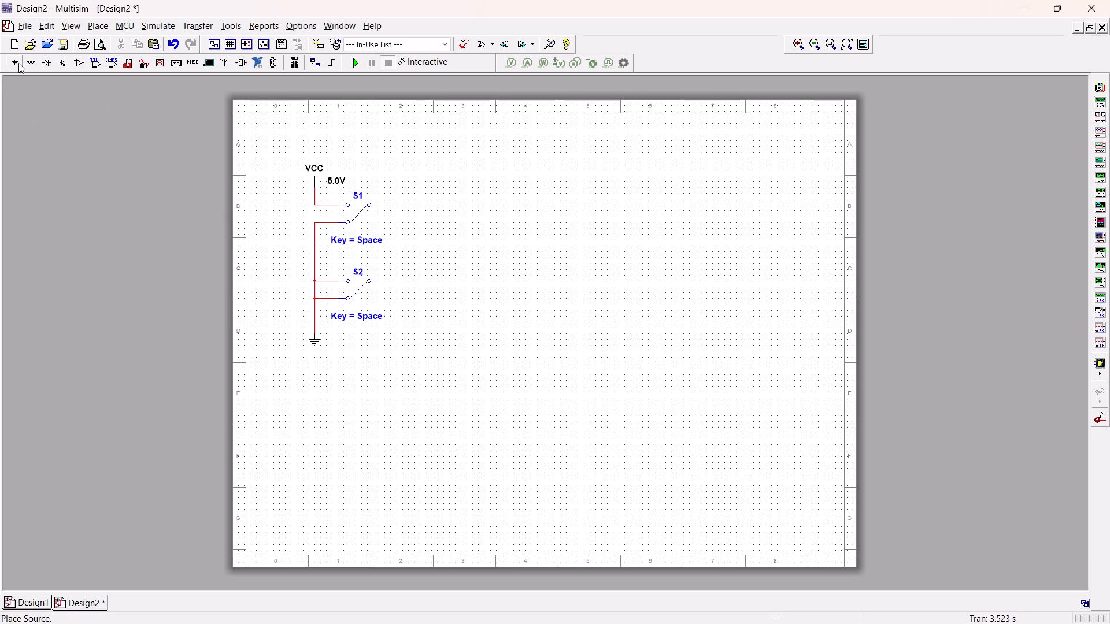
Place section A of a 74LS139D decoder from the TTL 74LS family to the right of the switches, without adding another section.
left_click(18, 63)
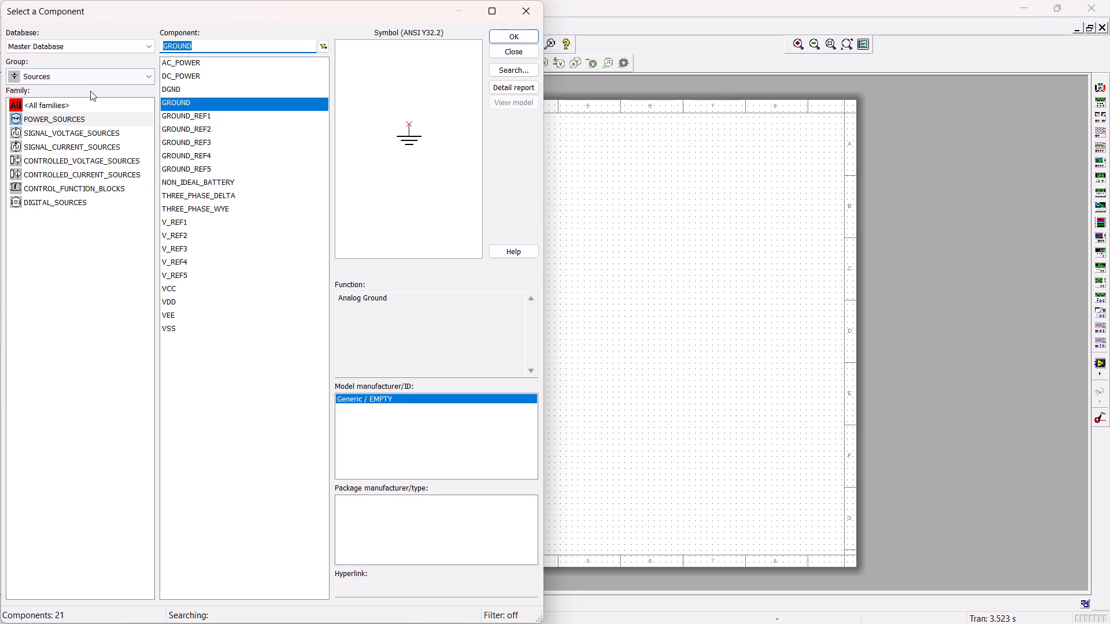
left_click(90, 79)
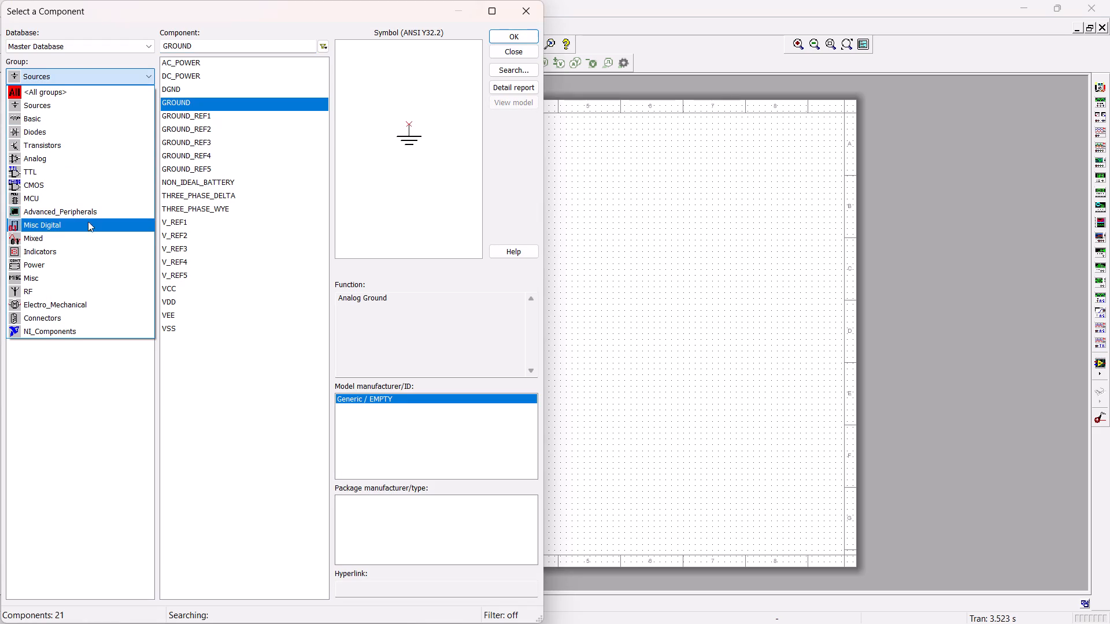
left_click(84, 172)
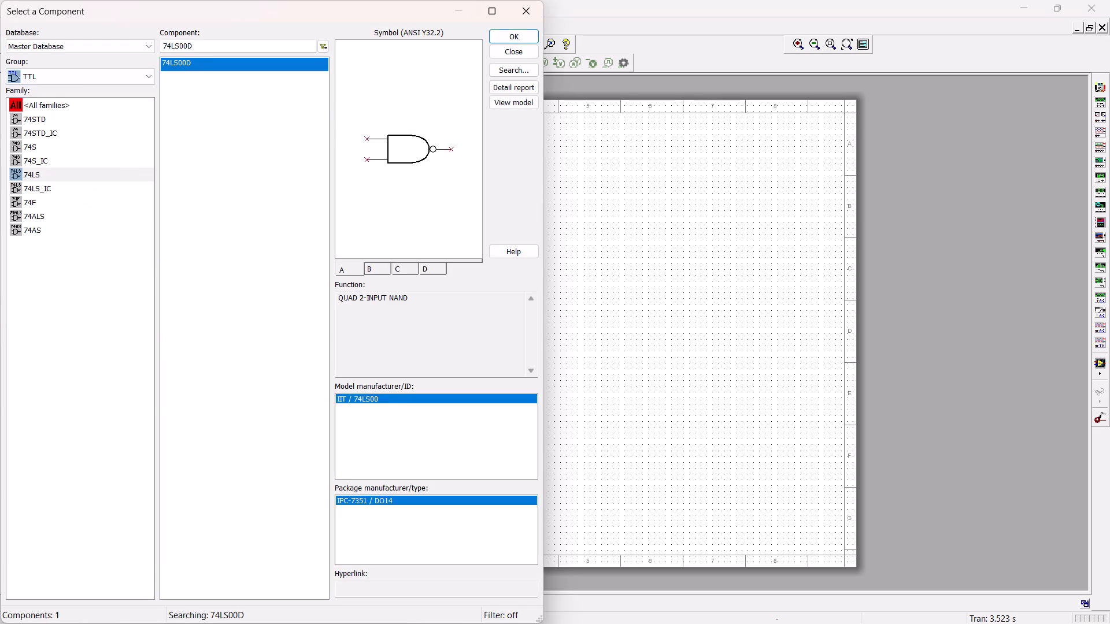
left_click(188, 43)
key("BackSpace")
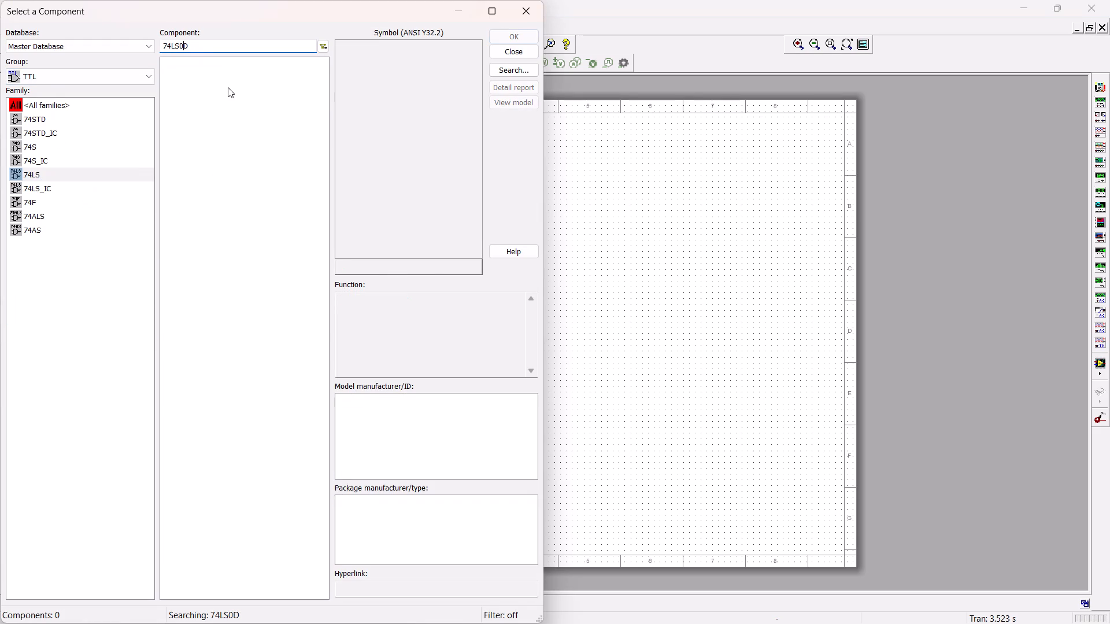
key("BackSpace")
type("139")
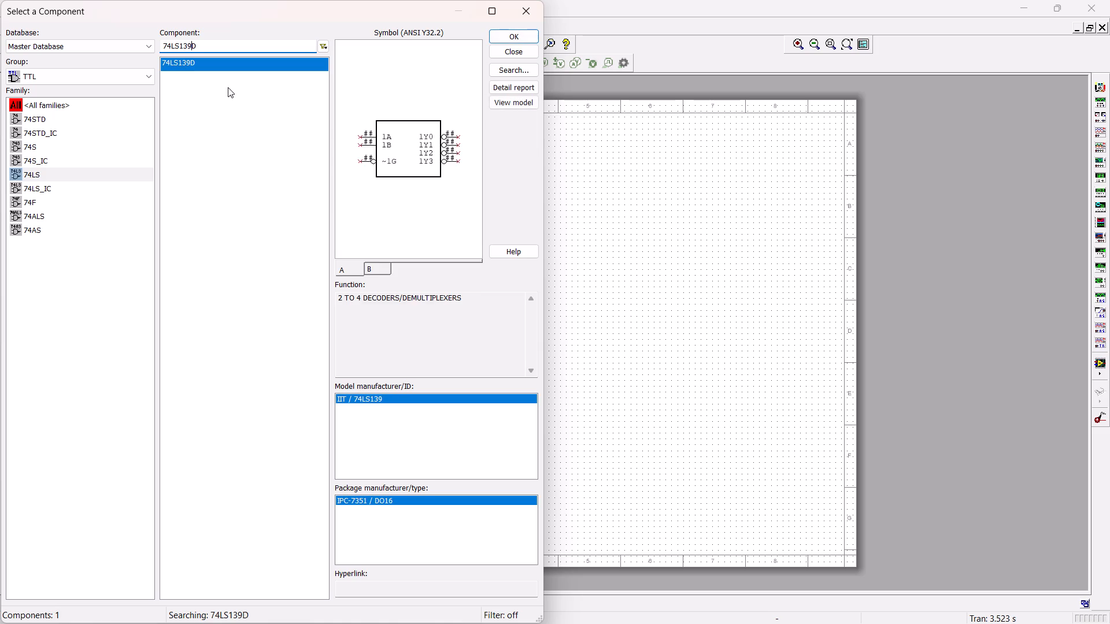
left_click(519, 36)
left_click_drag(533, 57, 539, 63)
left_click(445, 240)
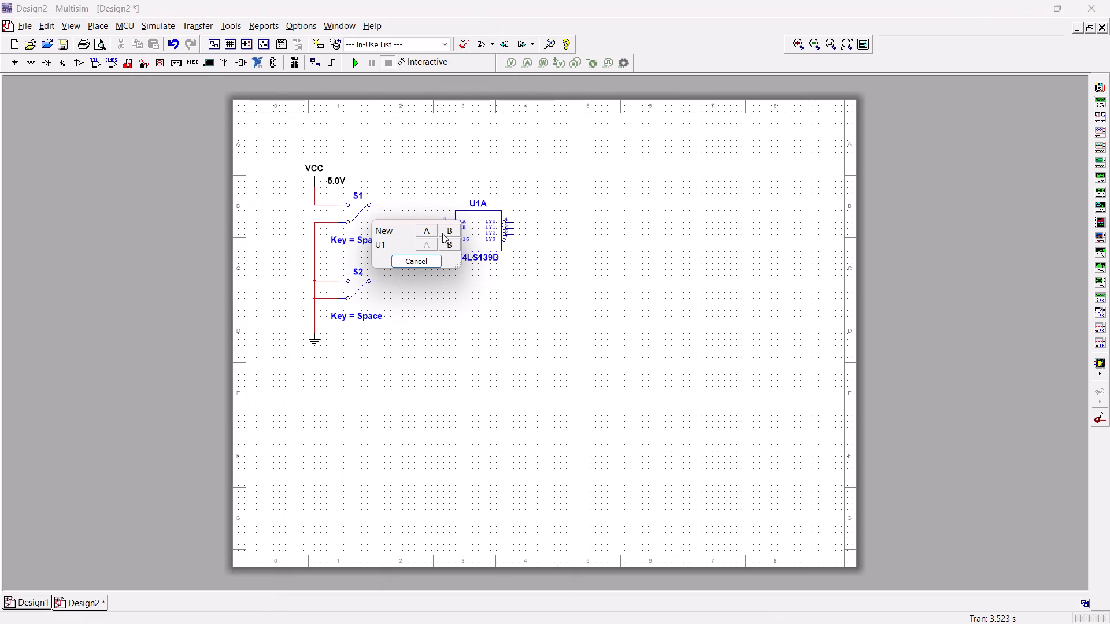
left_click(421, 252)
left_click(422, 254)
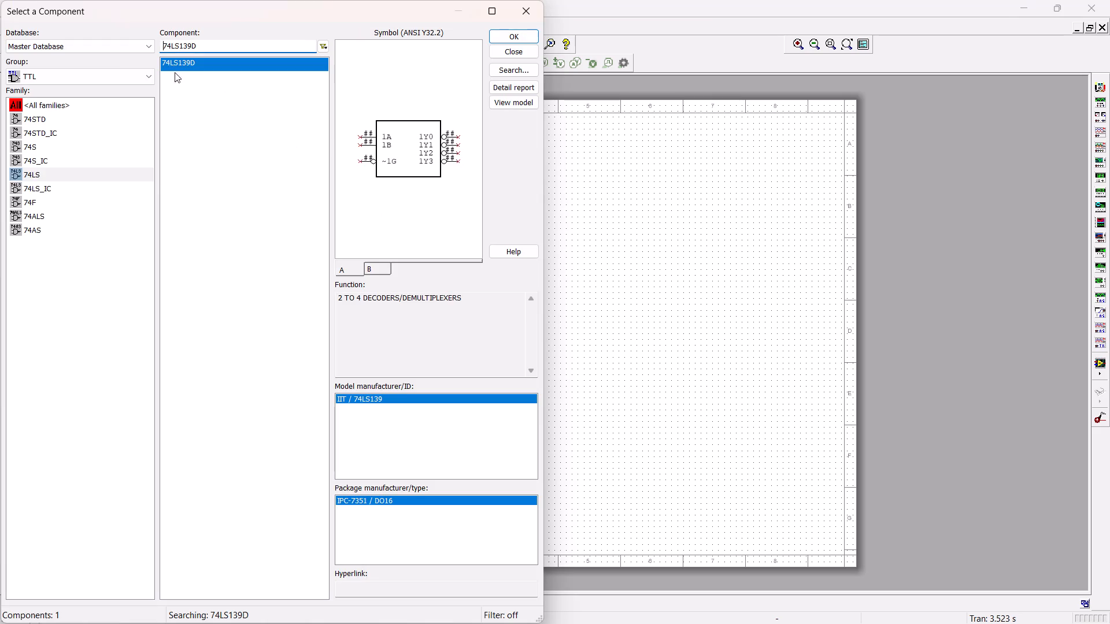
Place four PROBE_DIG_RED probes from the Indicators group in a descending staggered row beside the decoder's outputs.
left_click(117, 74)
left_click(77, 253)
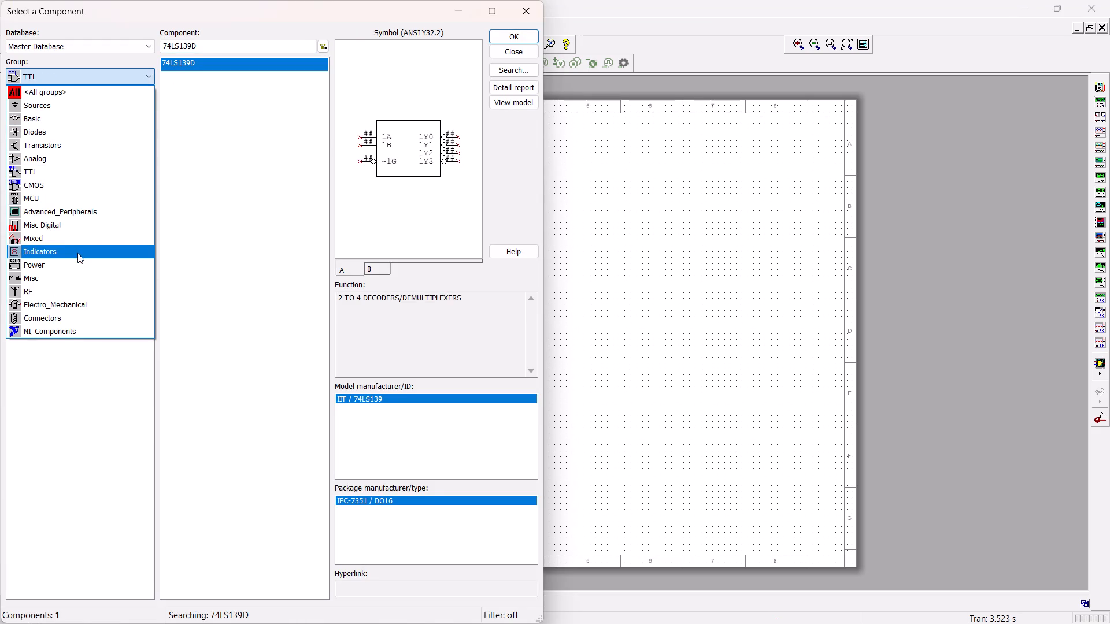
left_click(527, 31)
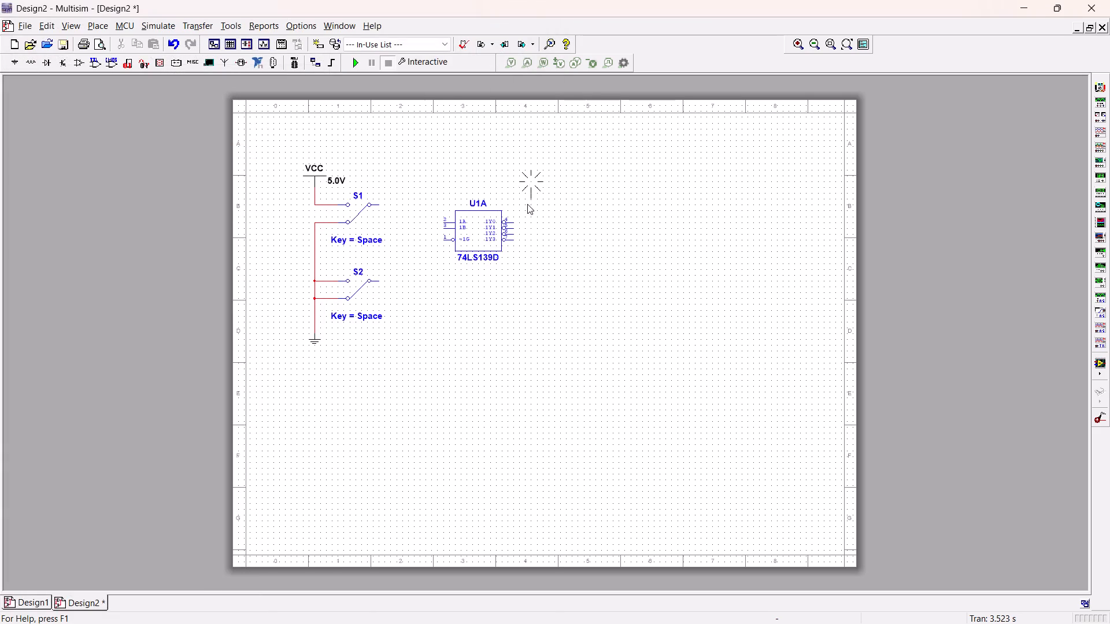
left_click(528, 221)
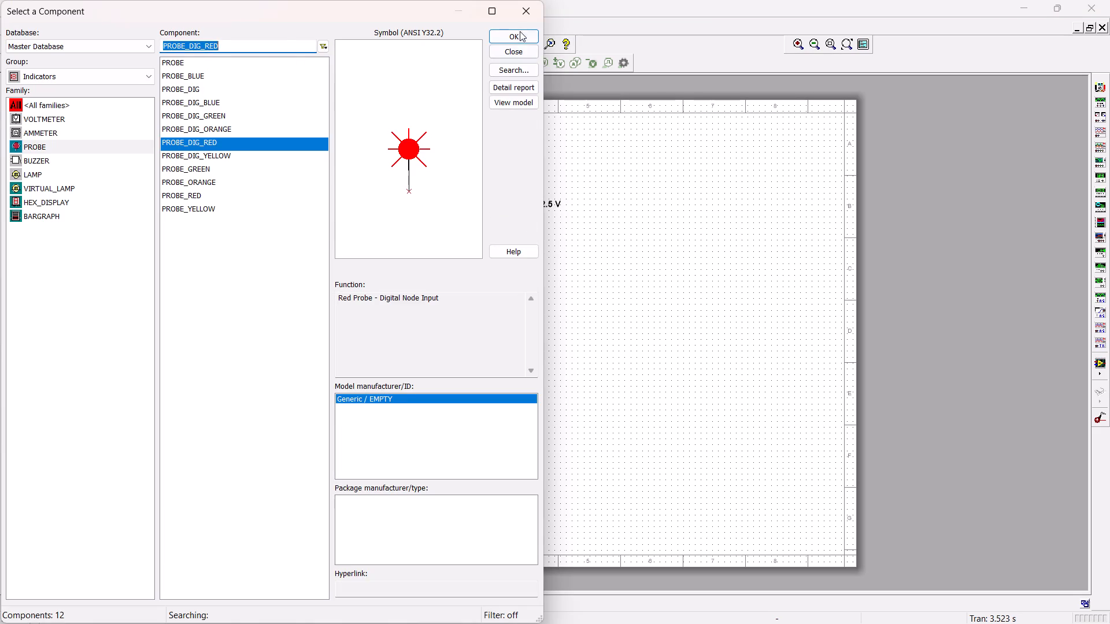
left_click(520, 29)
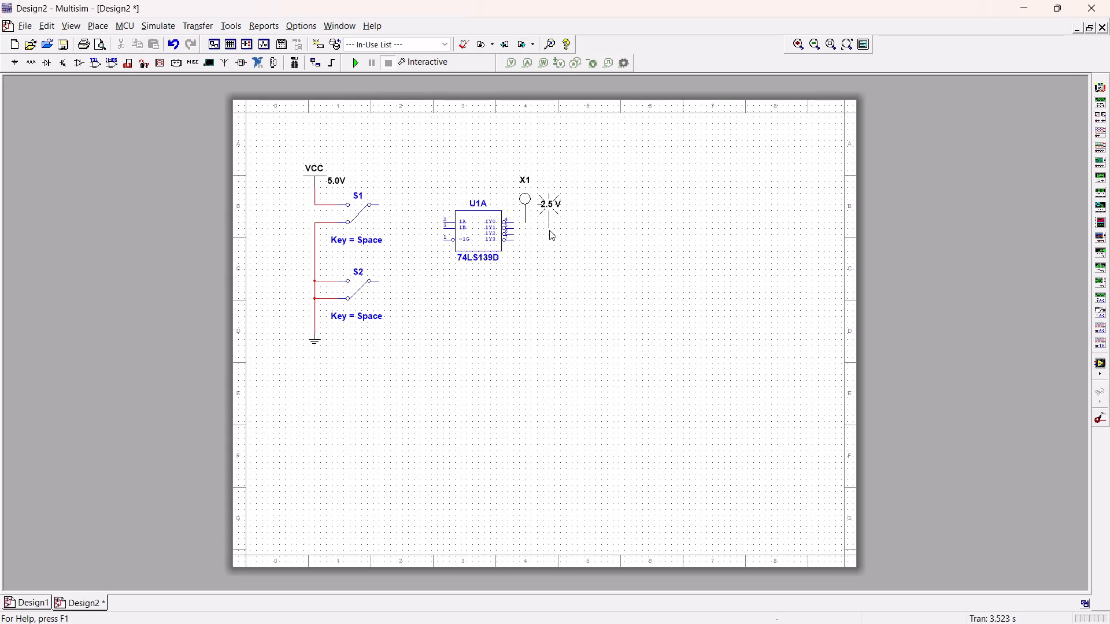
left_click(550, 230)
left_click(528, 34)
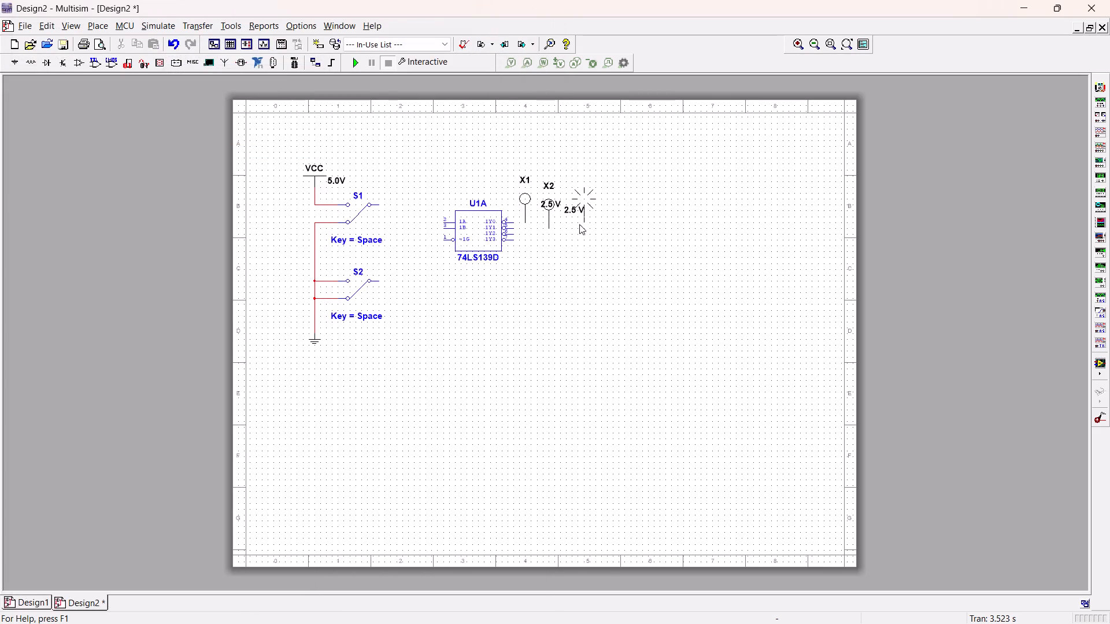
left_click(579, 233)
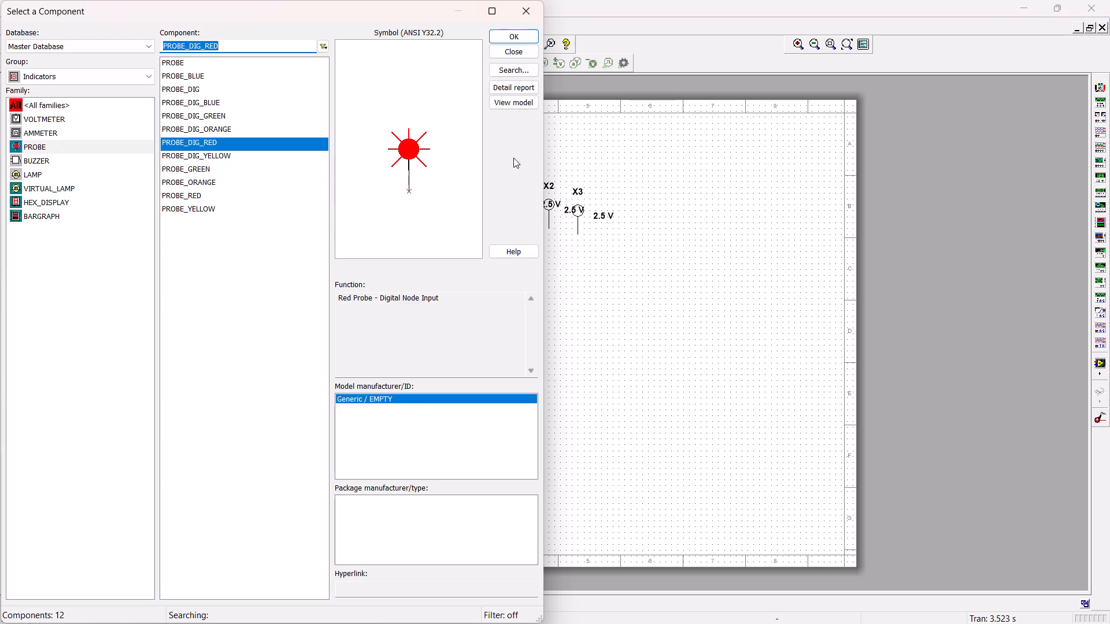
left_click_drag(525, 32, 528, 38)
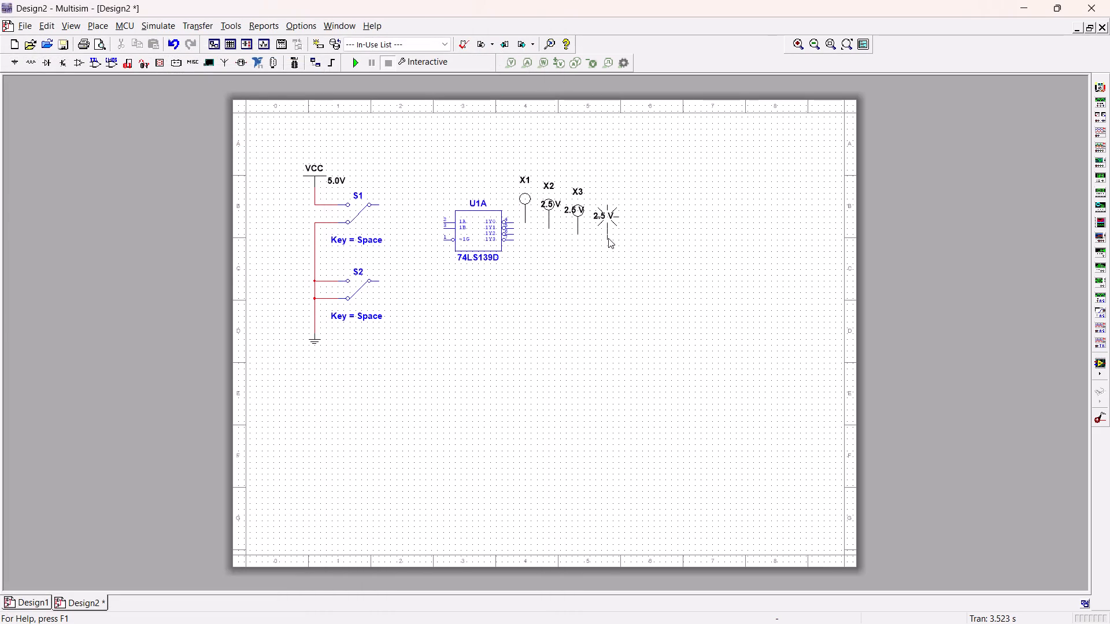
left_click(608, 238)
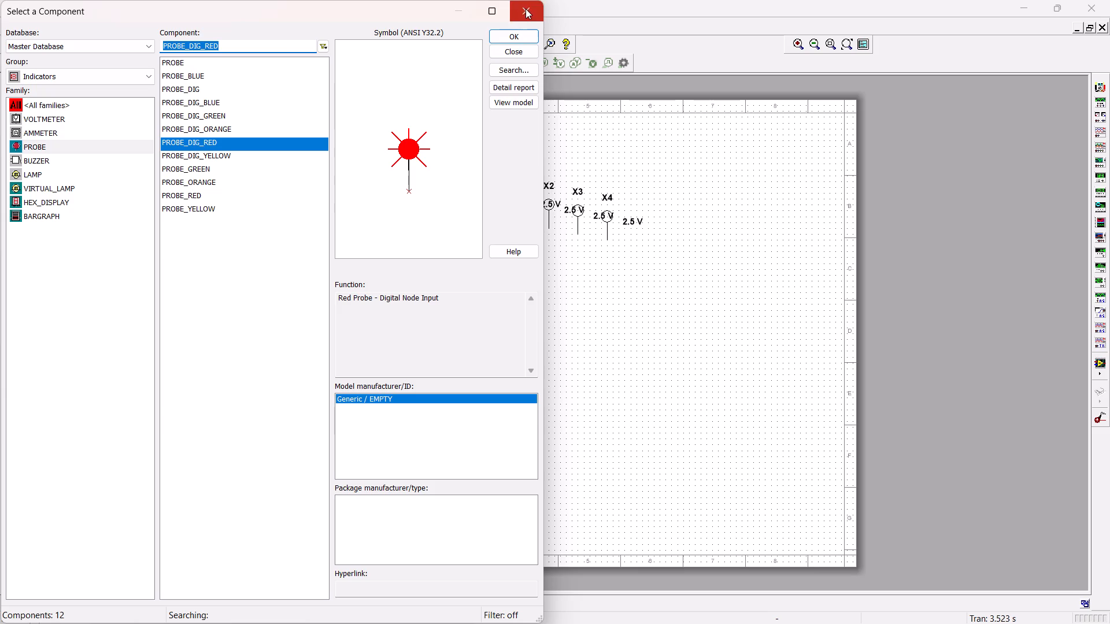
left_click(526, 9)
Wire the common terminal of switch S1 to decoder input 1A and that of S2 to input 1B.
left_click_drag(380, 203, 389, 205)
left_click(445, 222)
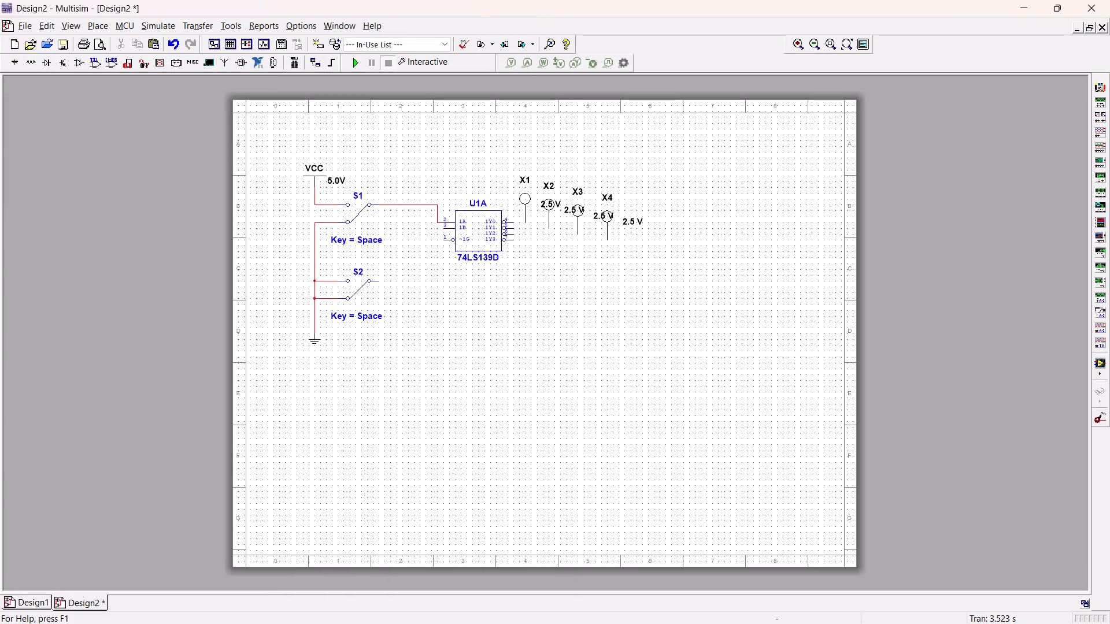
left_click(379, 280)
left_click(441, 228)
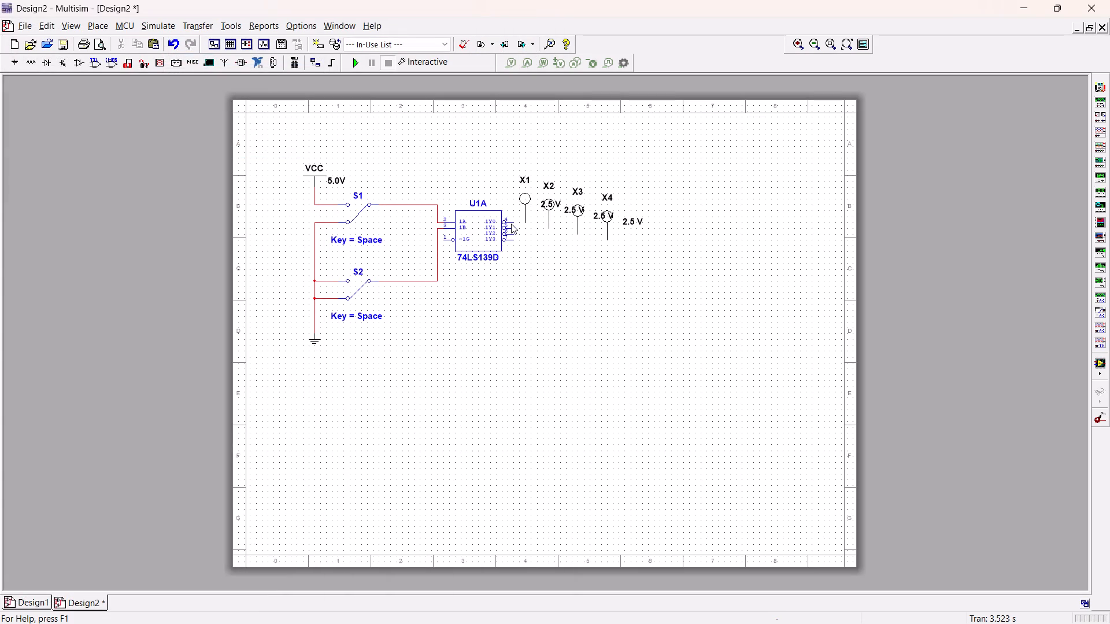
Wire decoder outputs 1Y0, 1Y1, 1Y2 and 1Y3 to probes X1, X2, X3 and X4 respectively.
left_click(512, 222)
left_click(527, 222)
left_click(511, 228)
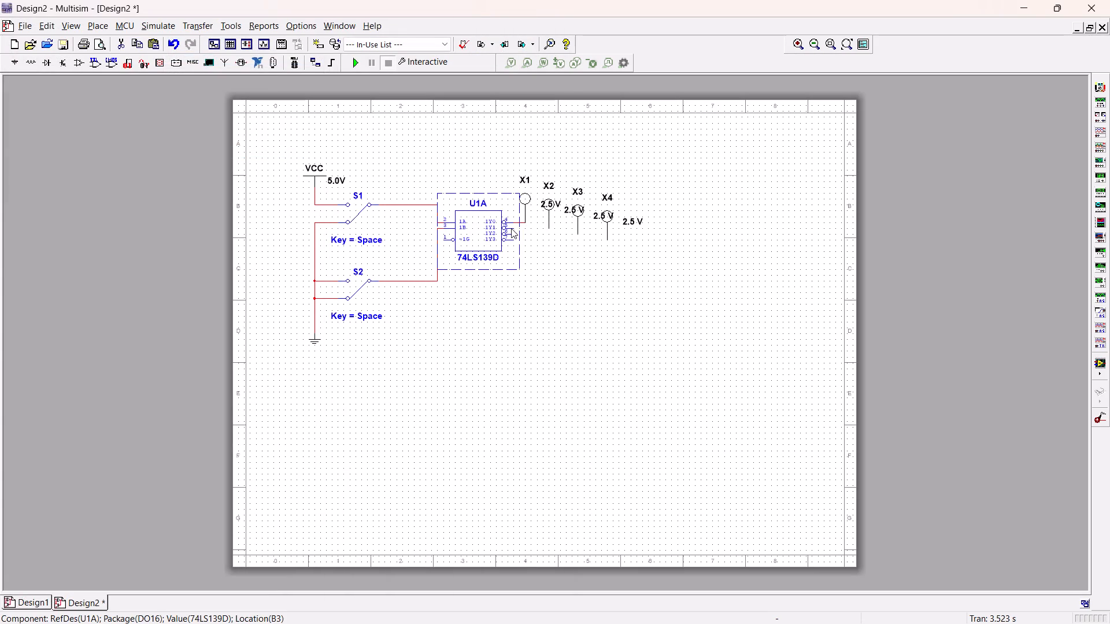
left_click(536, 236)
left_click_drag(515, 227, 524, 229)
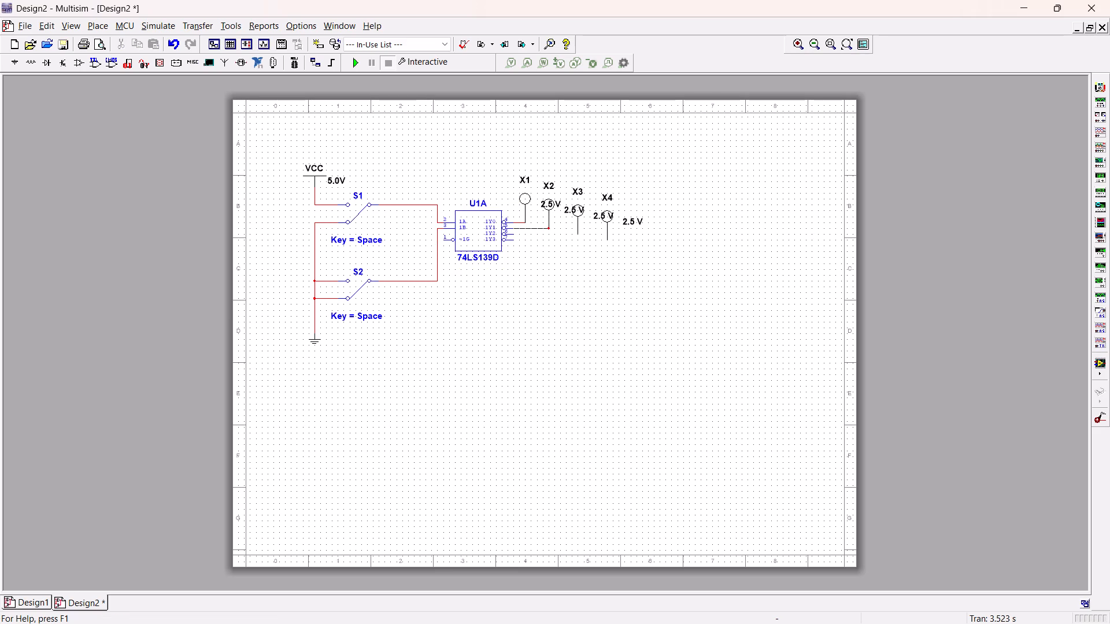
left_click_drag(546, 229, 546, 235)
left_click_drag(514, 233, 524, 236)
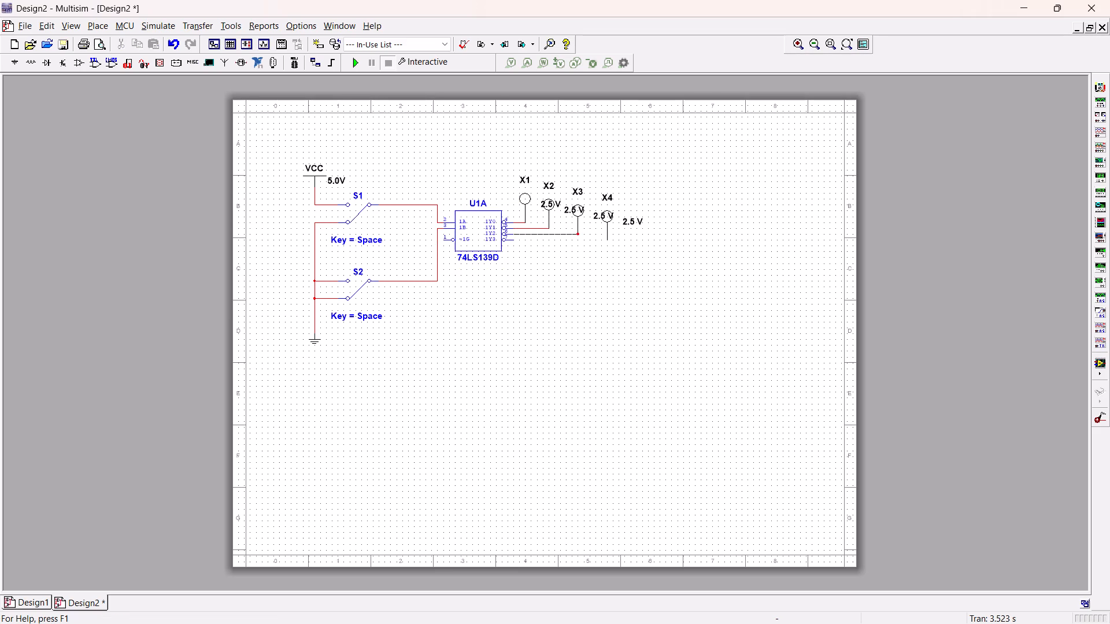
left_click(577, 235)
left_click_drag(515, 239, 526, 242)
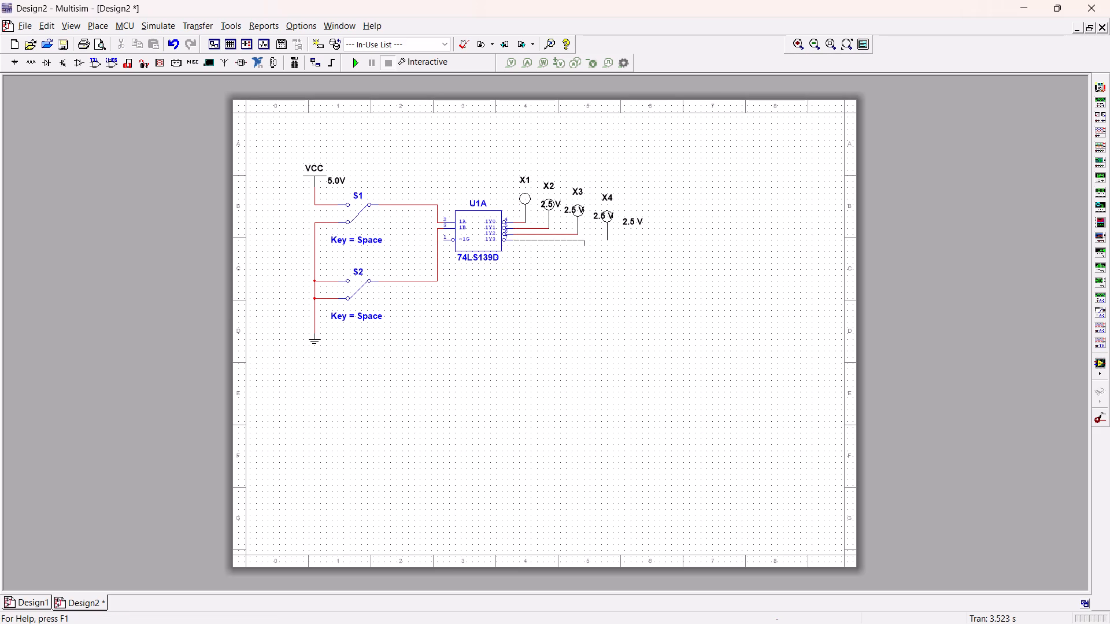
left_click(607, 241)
Start the interactive simulation and close the Spreadsheet View.
left_click(352, 70)
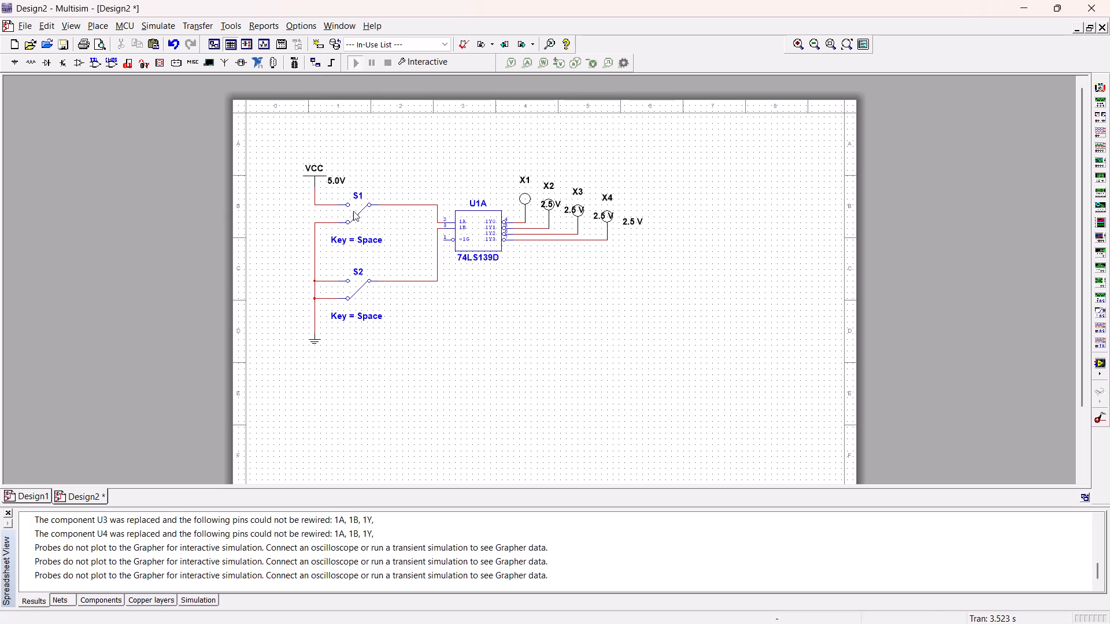
left_click(4, 512)
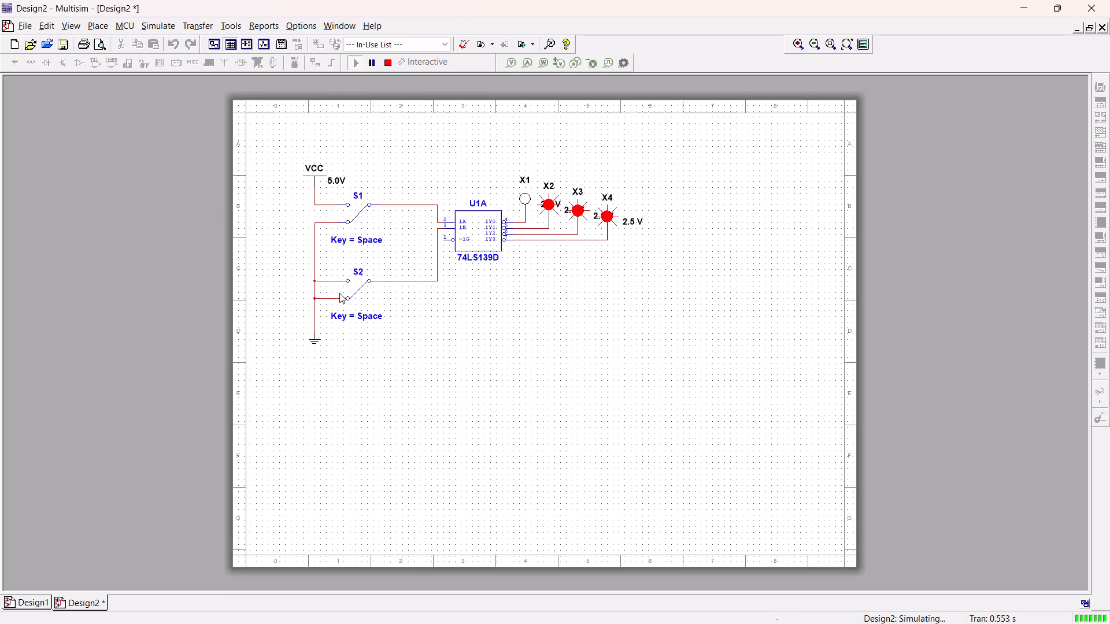
Toggle switches S1 and S2 during the simulation to check how the four output probes respond.
left_click(349, 291)
left_click(355, 215)
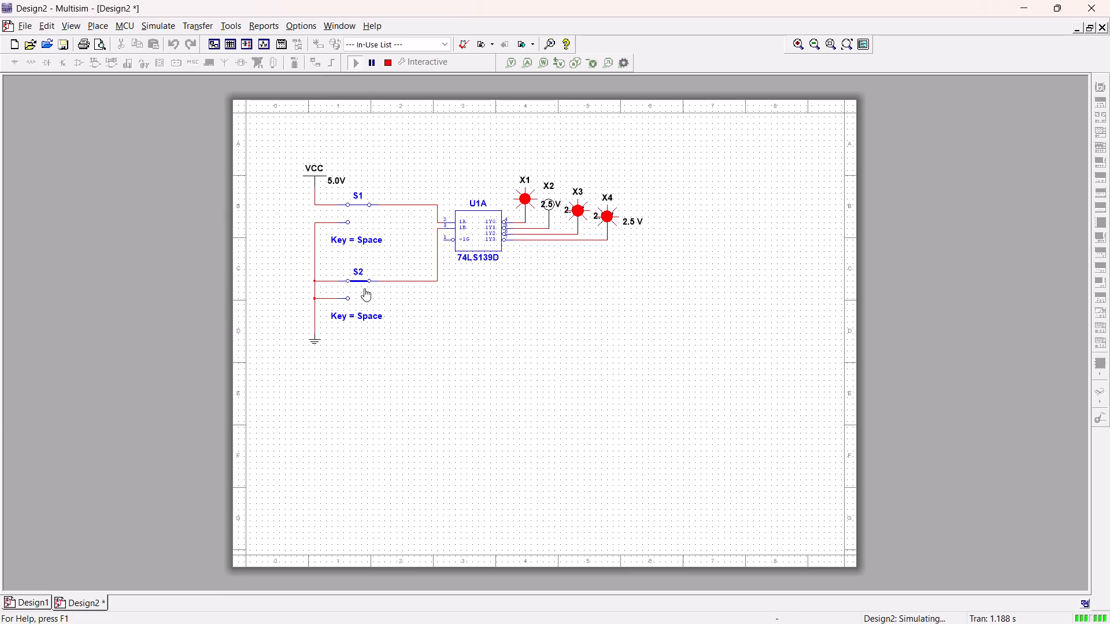
left_click_drag(361, 284, 362, 290)
left_click(449, 326)
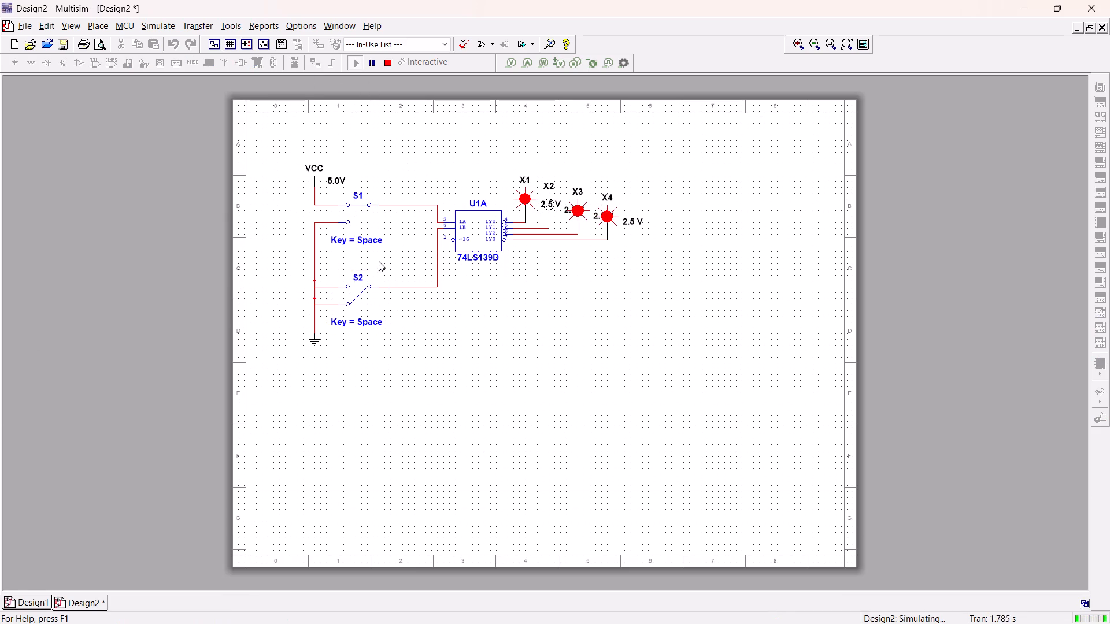
left_click(357, 301)
left_click(356, 294)
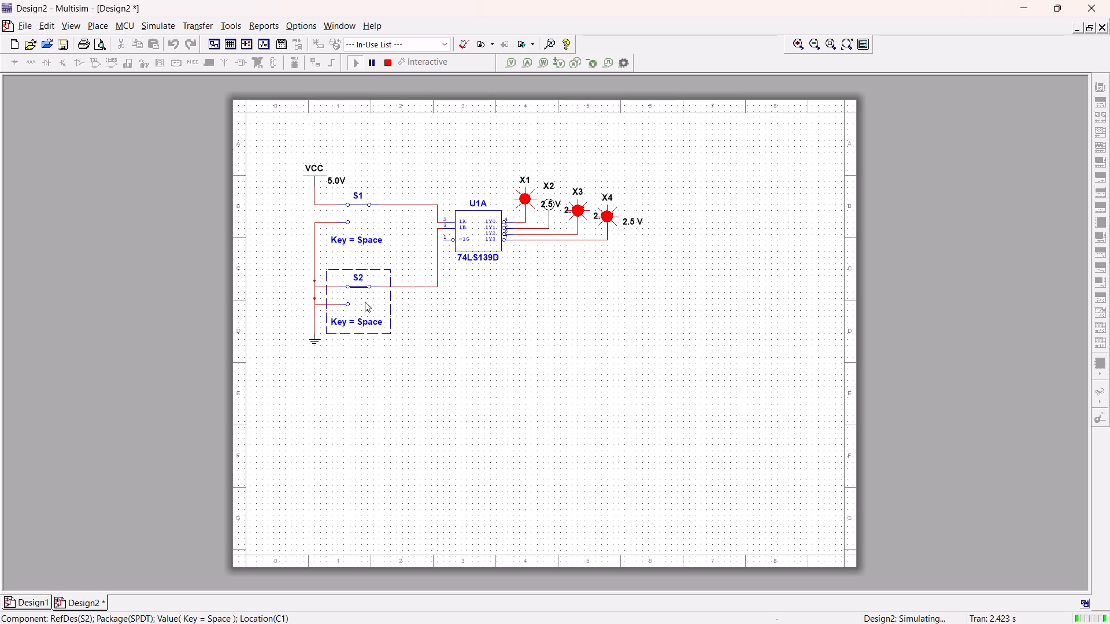
left_click(491, 359)
left_click_drag(357, 203, 358, 209)
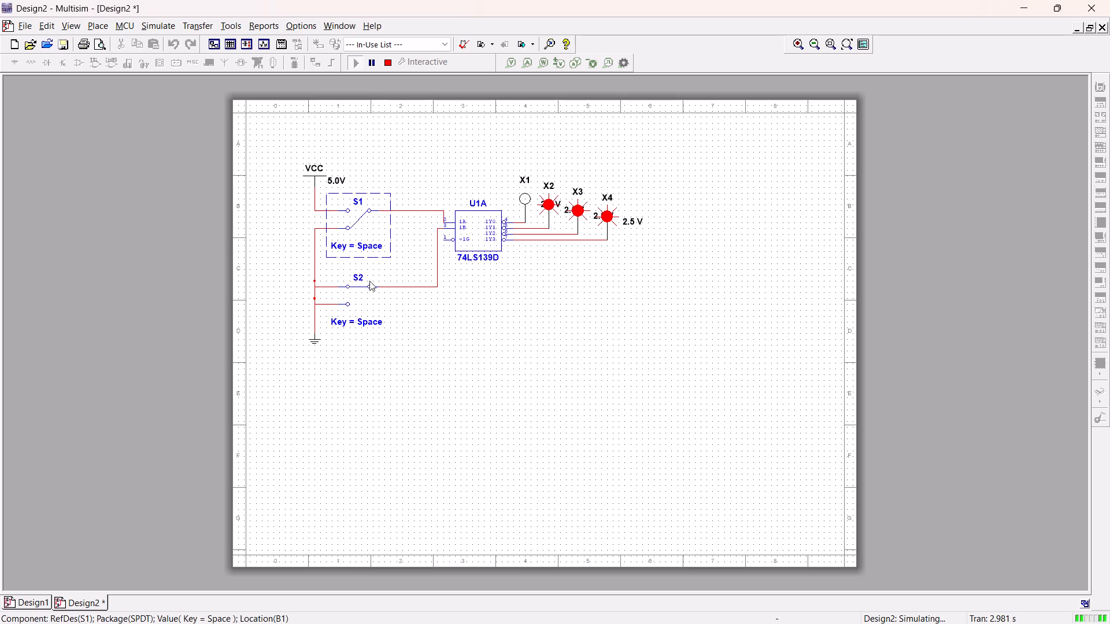
left_click(362, 294)
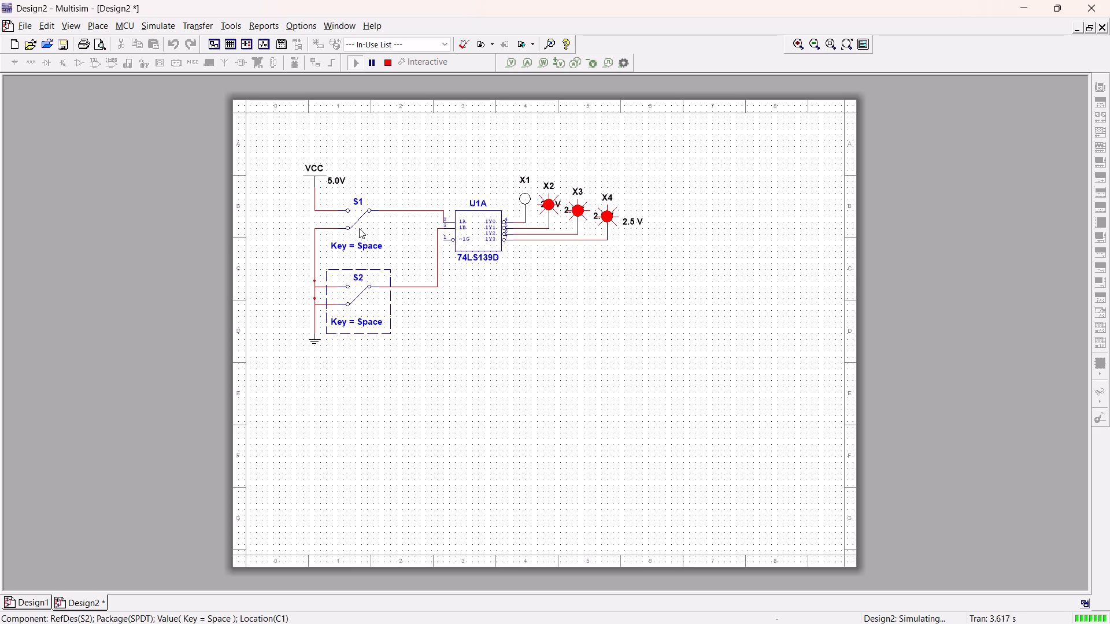
left_click(358, 224)
left_click(358, 221)
left_click(359, 214)
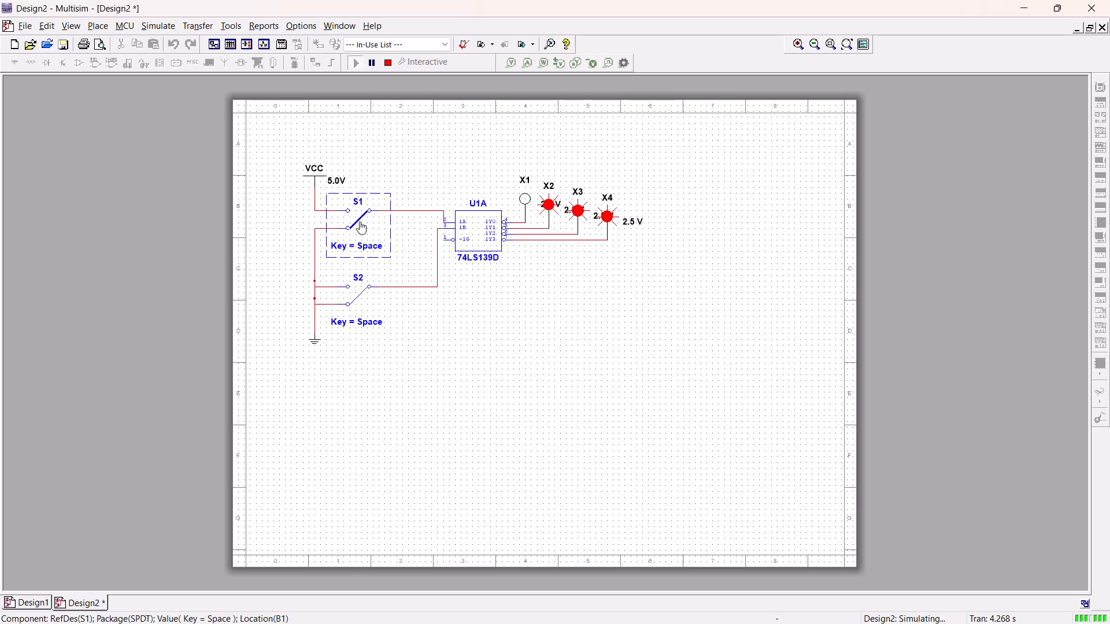
left_click(359, 296)
left_click(359, 296)
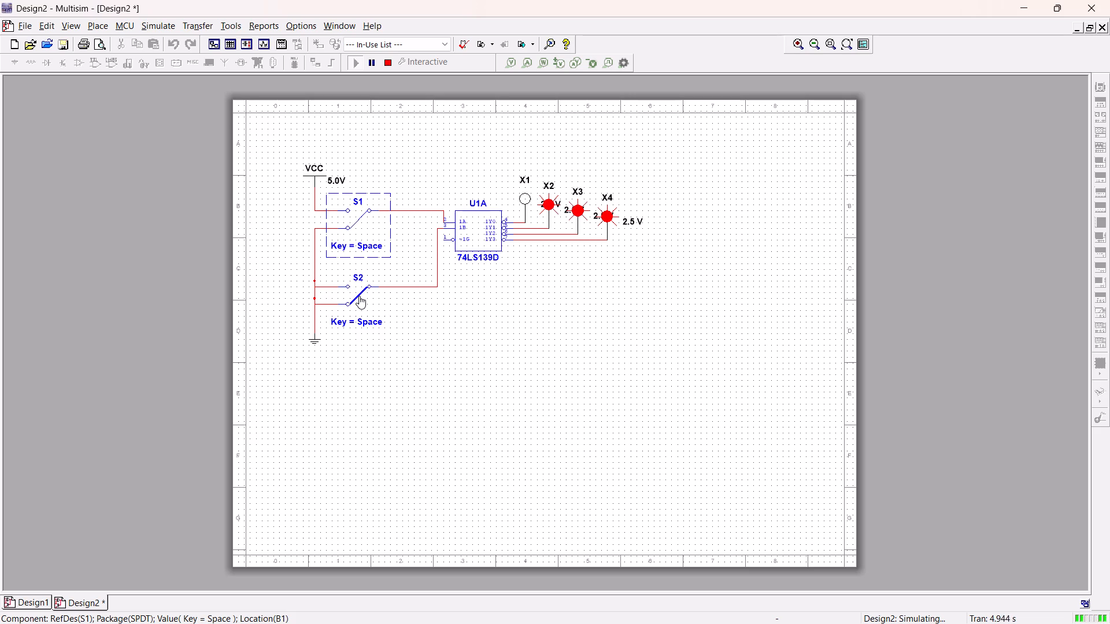
left_click(430, 313)
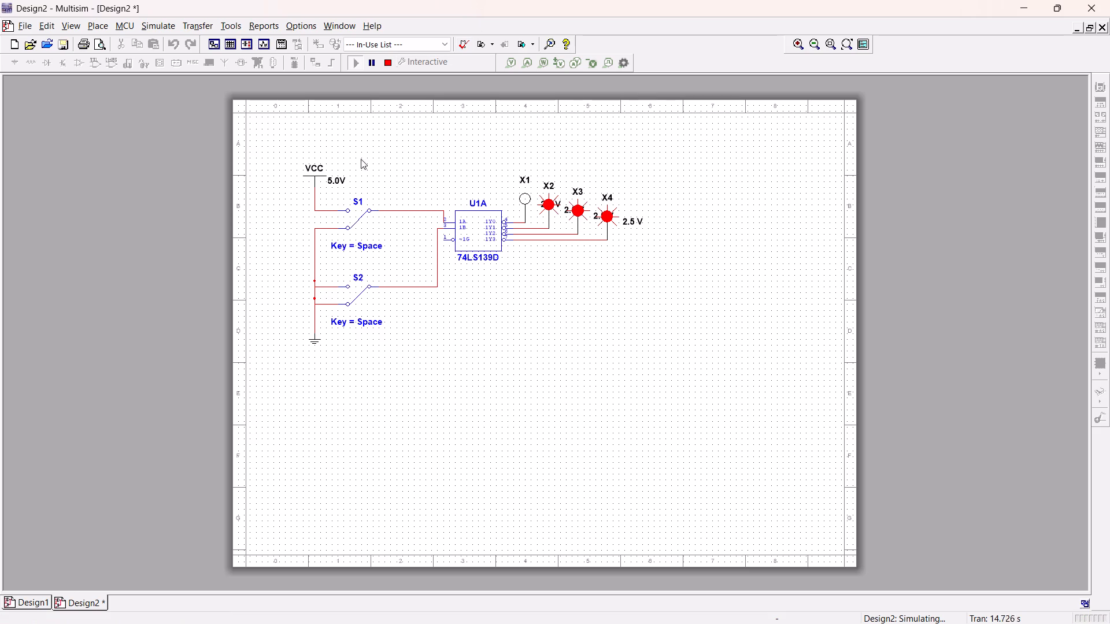
Stop the simulation and remove the entire decoder circuit from the Design2 sheet.
left_click_drag(258, 142, 763, 350)
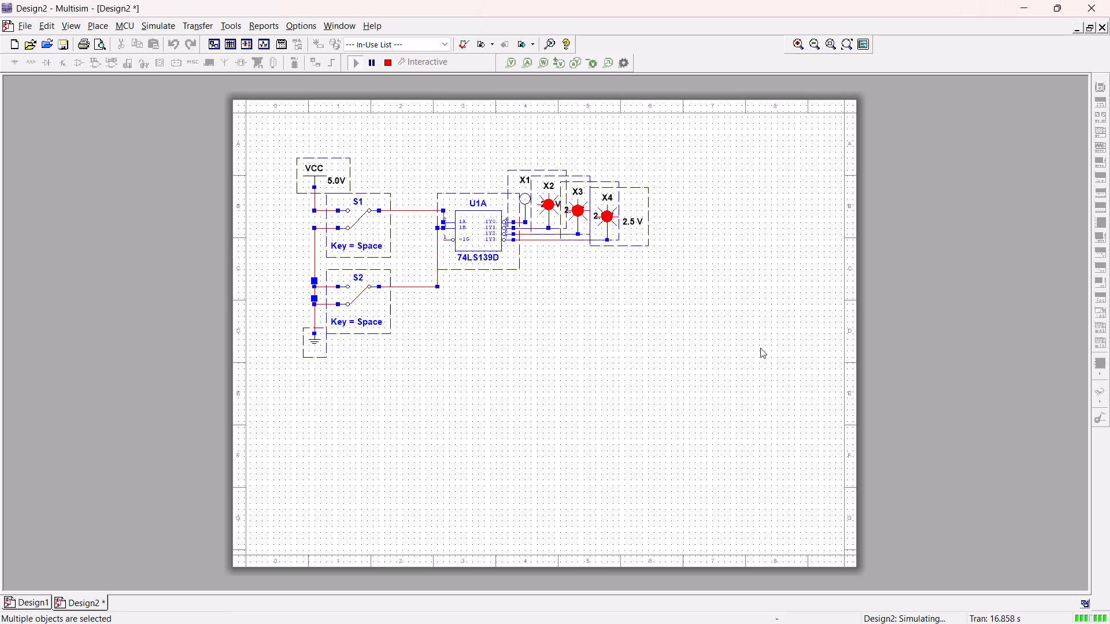
left_click(386, 59)
right_click(357, 232)
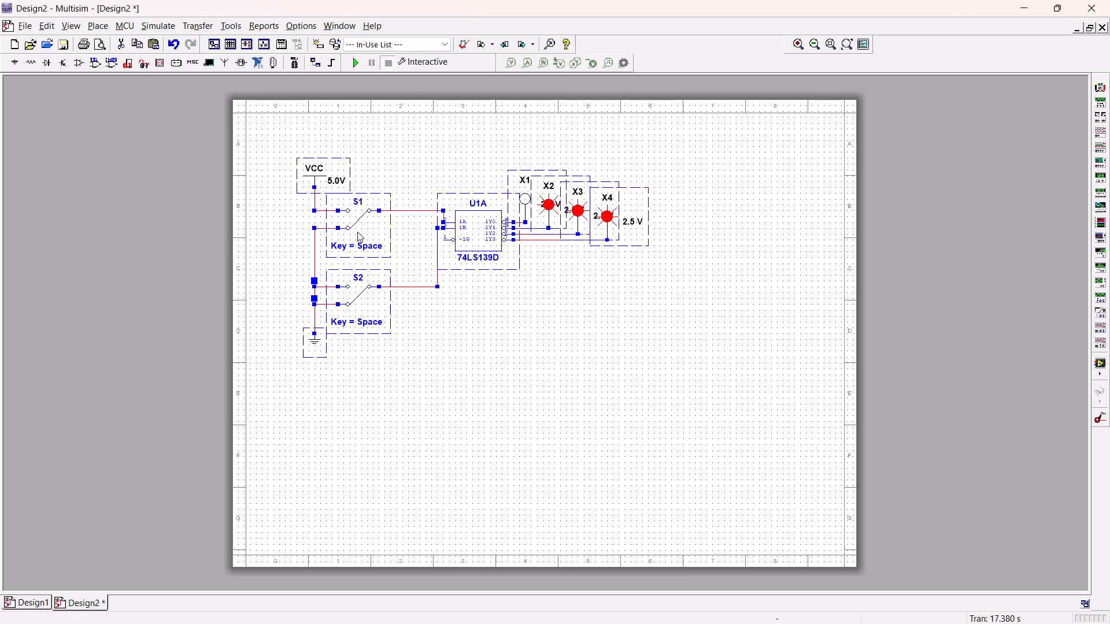
left_click(399, 294)
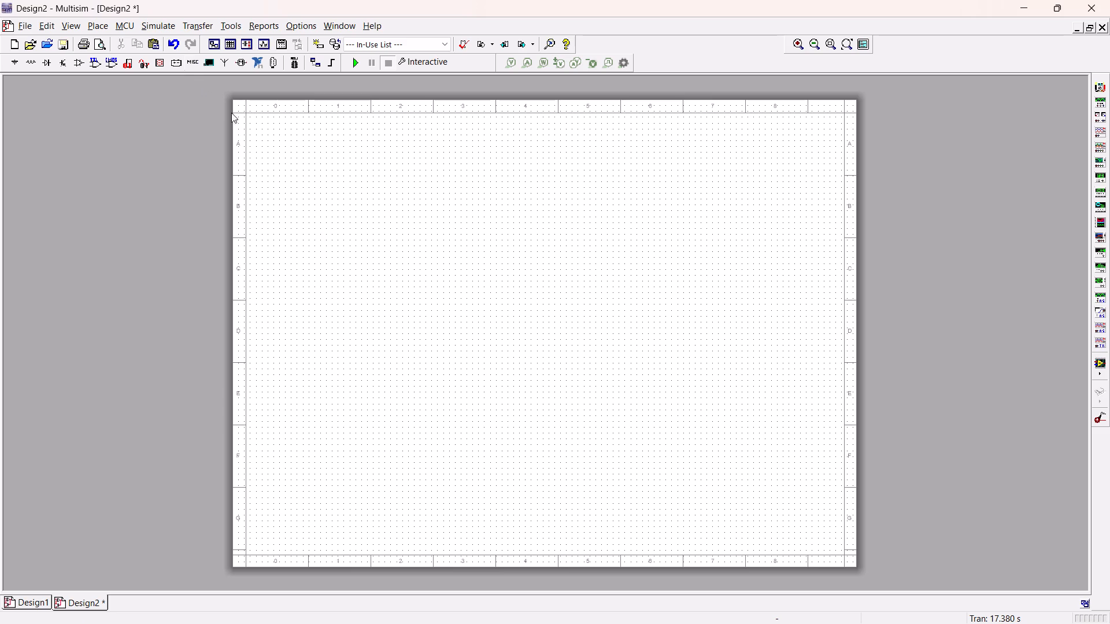
Place a VCC source near the sheet's upper-left corner and a GROUND directly below it near the sheet's bottom.
left_click(9, 61)
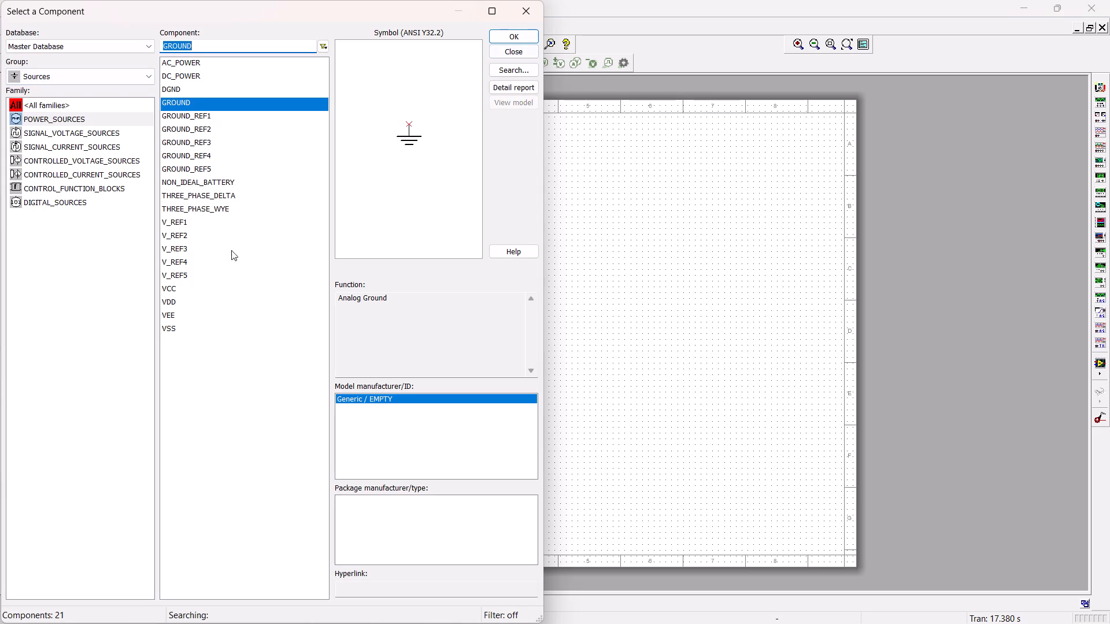
left_click(197, 286)
left_click(504, 31)
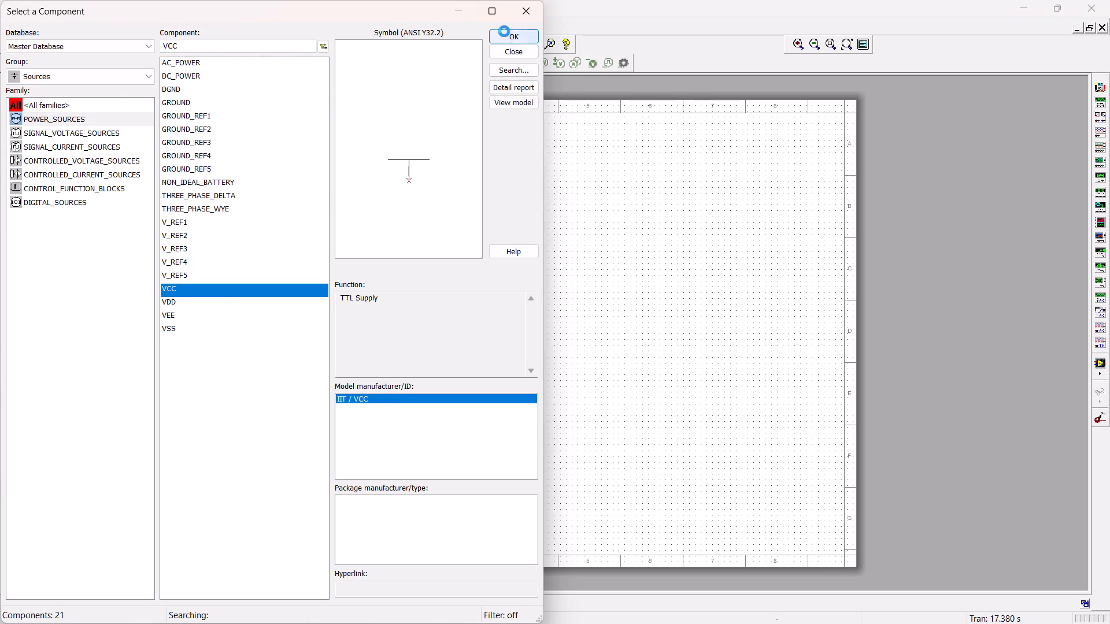
left_click(314, 195)
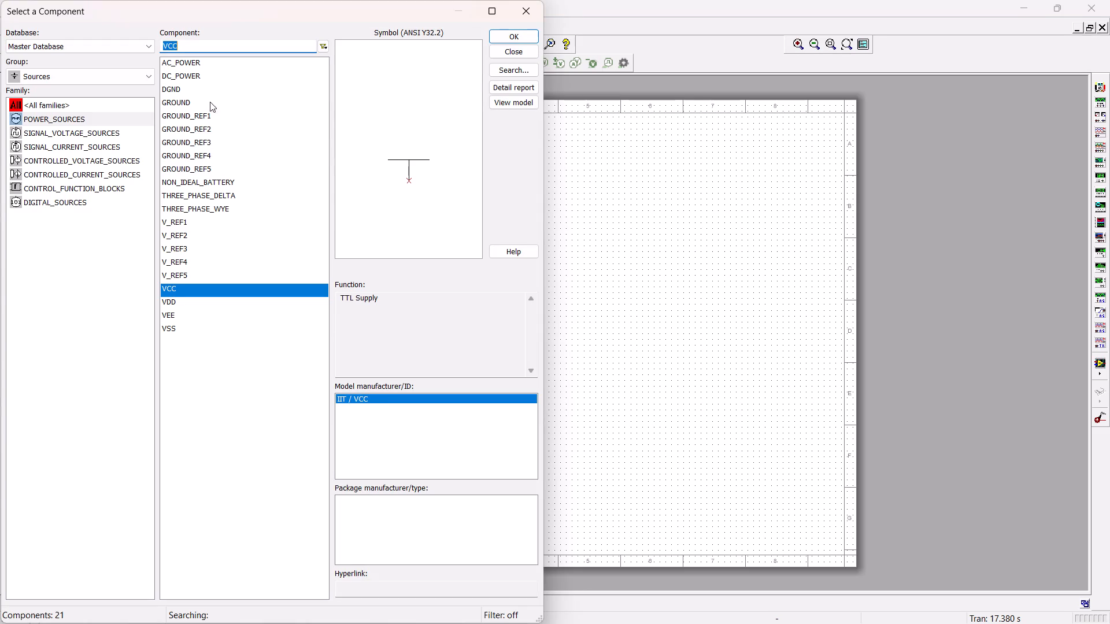
left_click(202, 102)
left_click(520, 36)
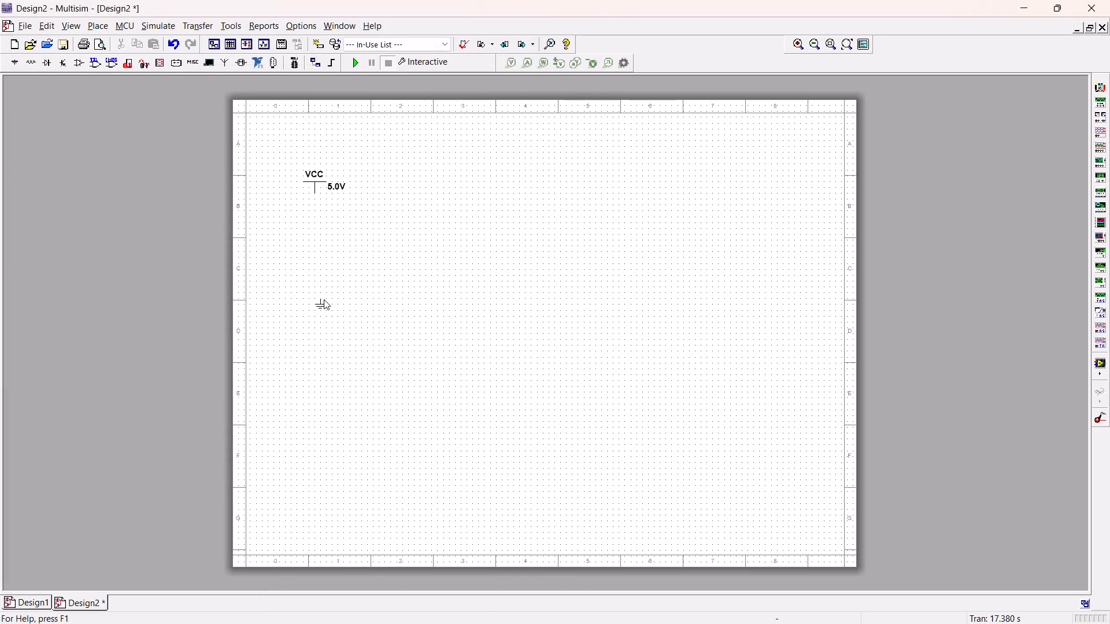
left_click(315, 490)
Place an SPDT switch from the Basic group's SWITCH family, rotated 180 degrees, just below and beside VCC.
left_click(104, 81)
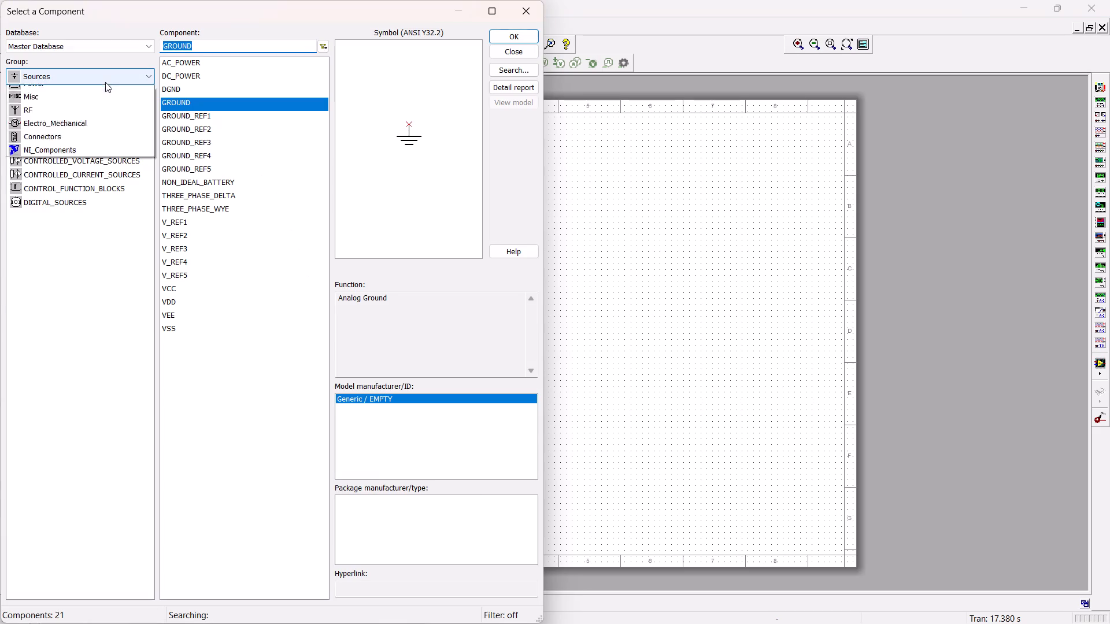
left_click(125, 122)
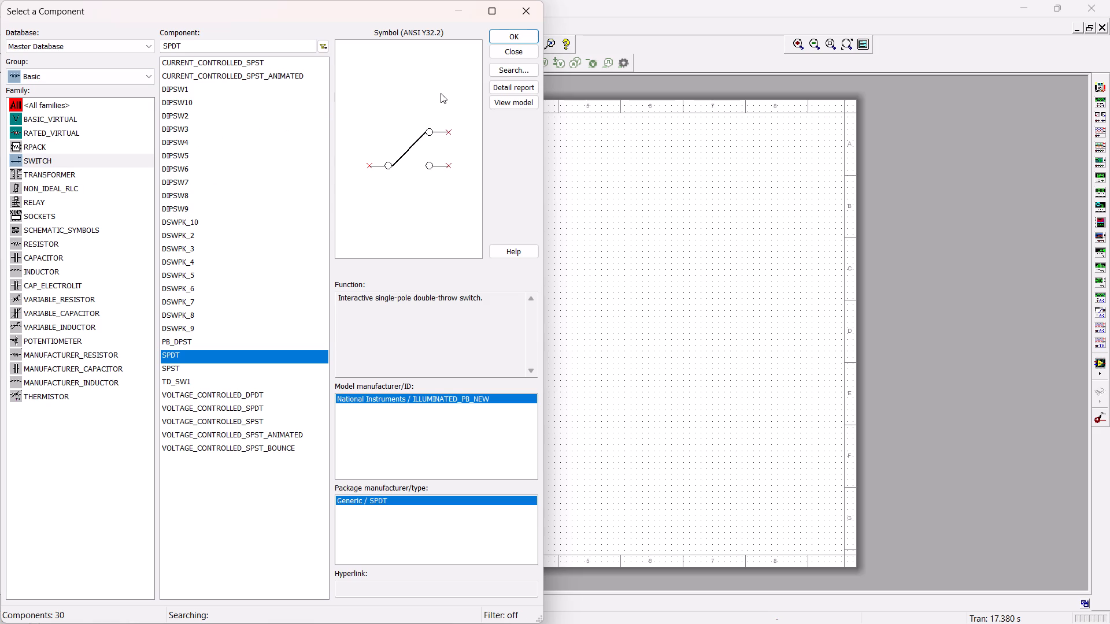
left_click(531, 40)
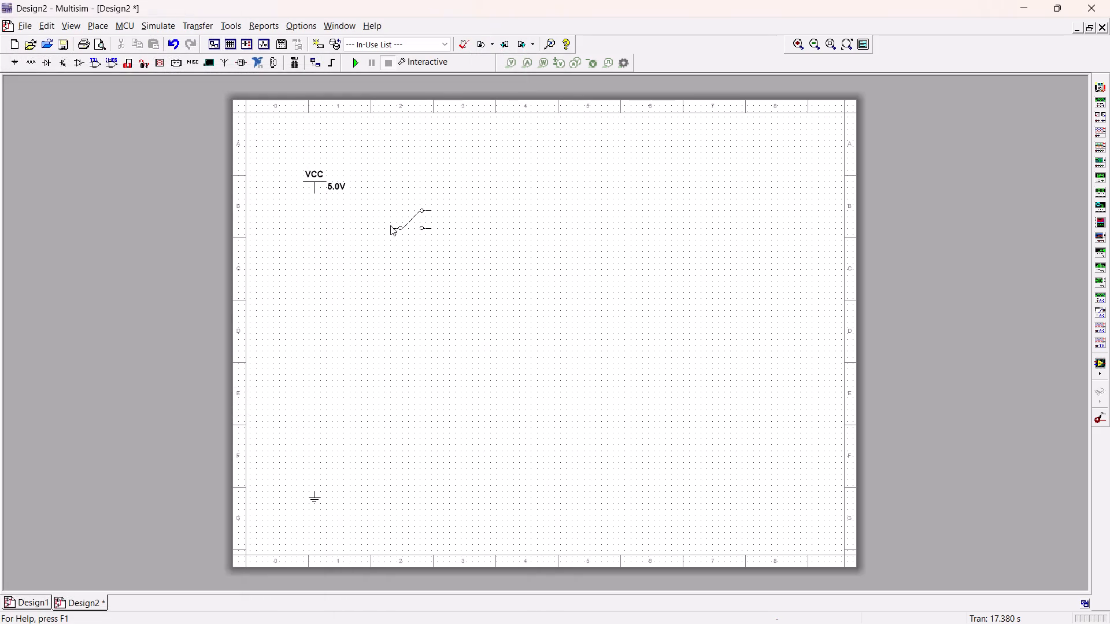
key("ctrl+r")
key("ctrl+r")
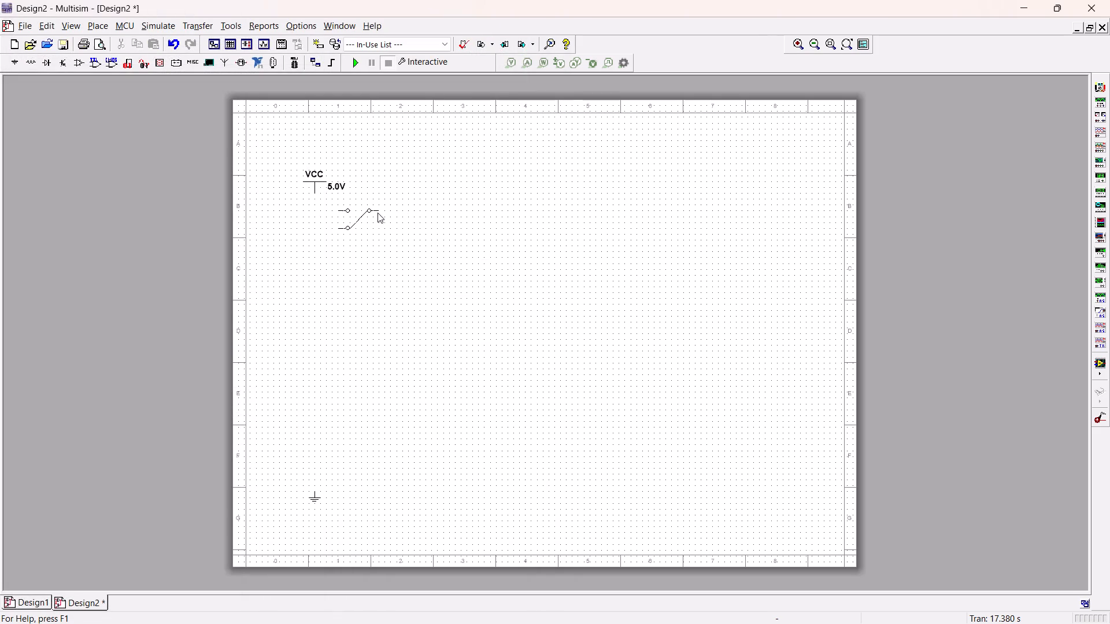
left_click(384, 216)
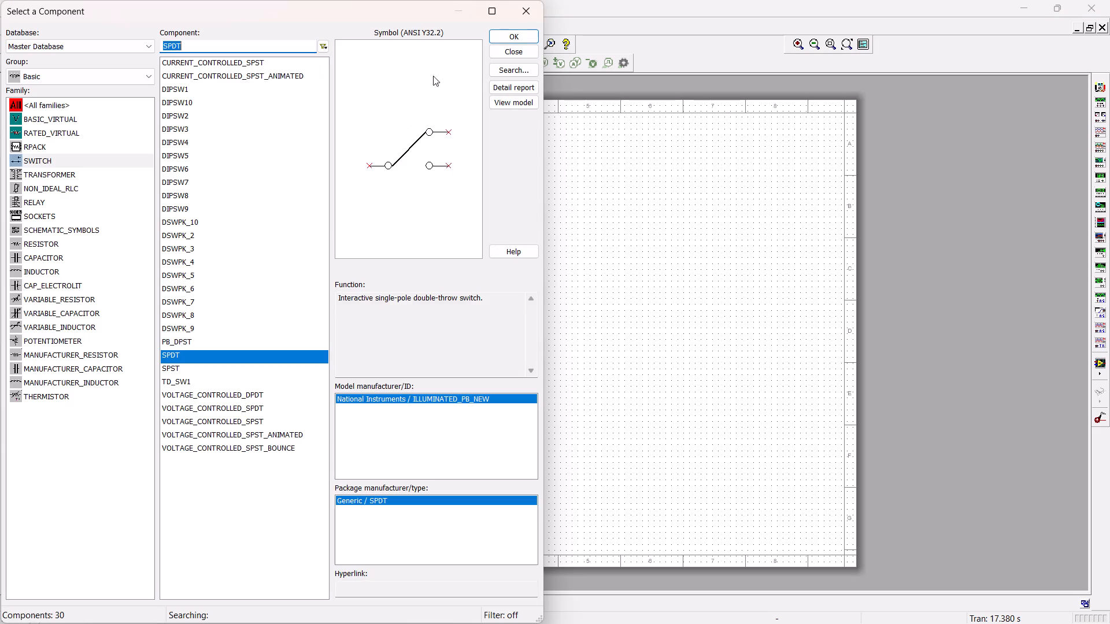
left_click(532, 13)
Copy switch S1 and paste two copies in a column beneath it.
right_click(362, 235)
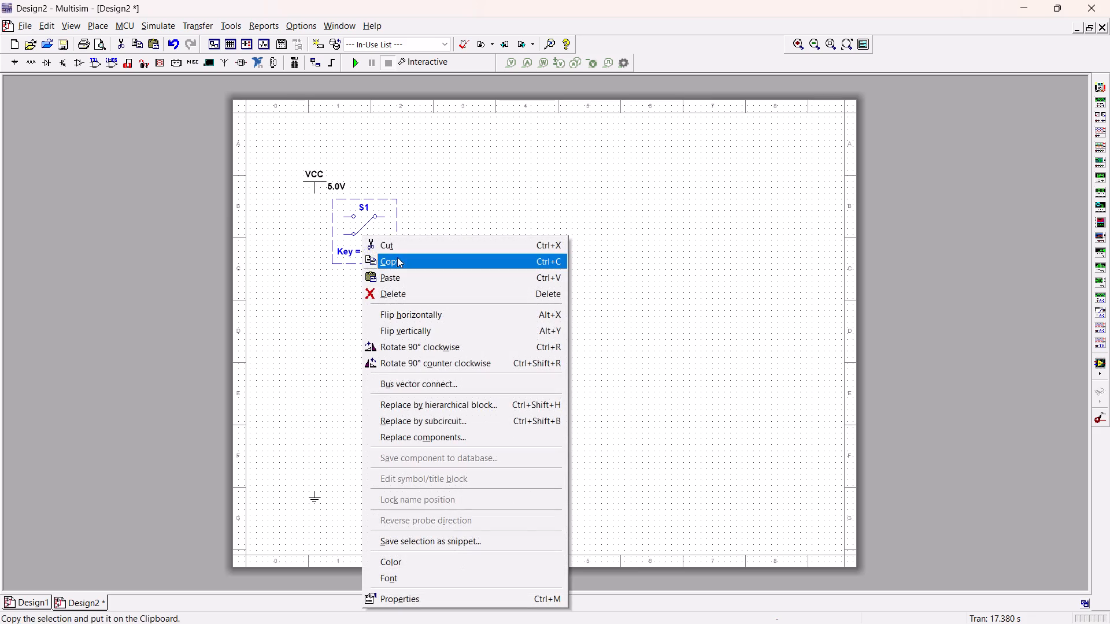
left_click(399, 261)
key("ctrl+v")
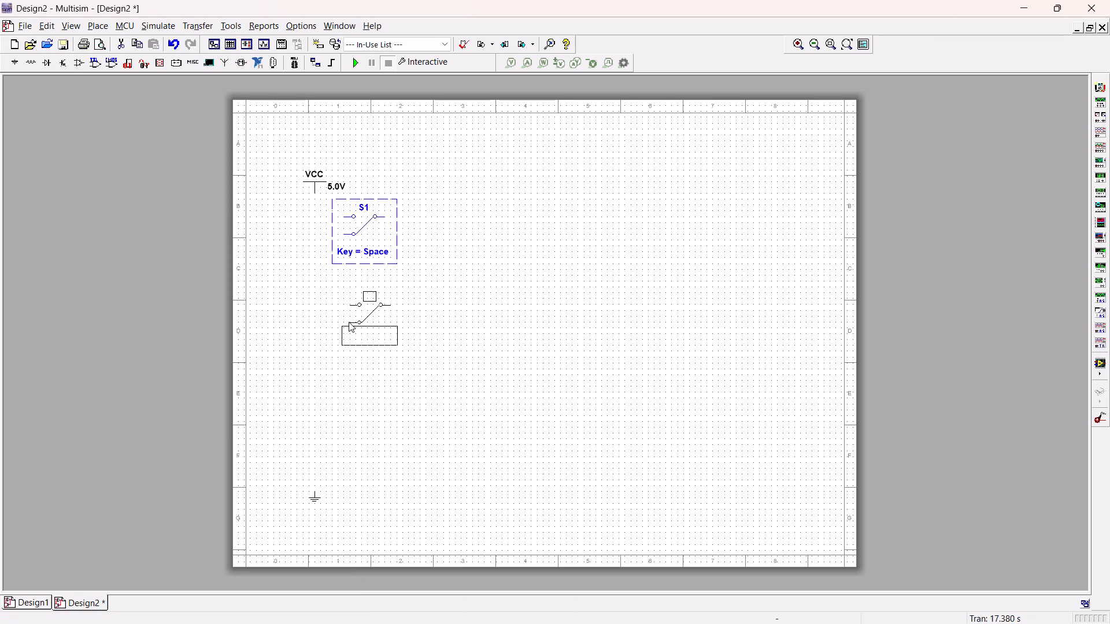
left_click(345, 322)
key("ctrl+v")
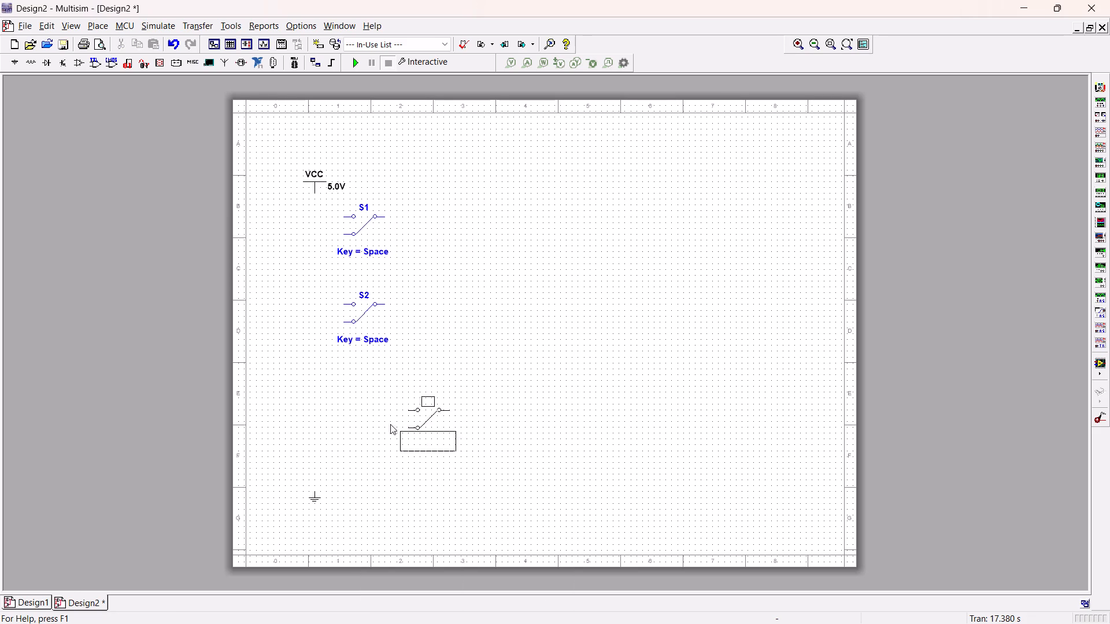
left_click(345, 408)
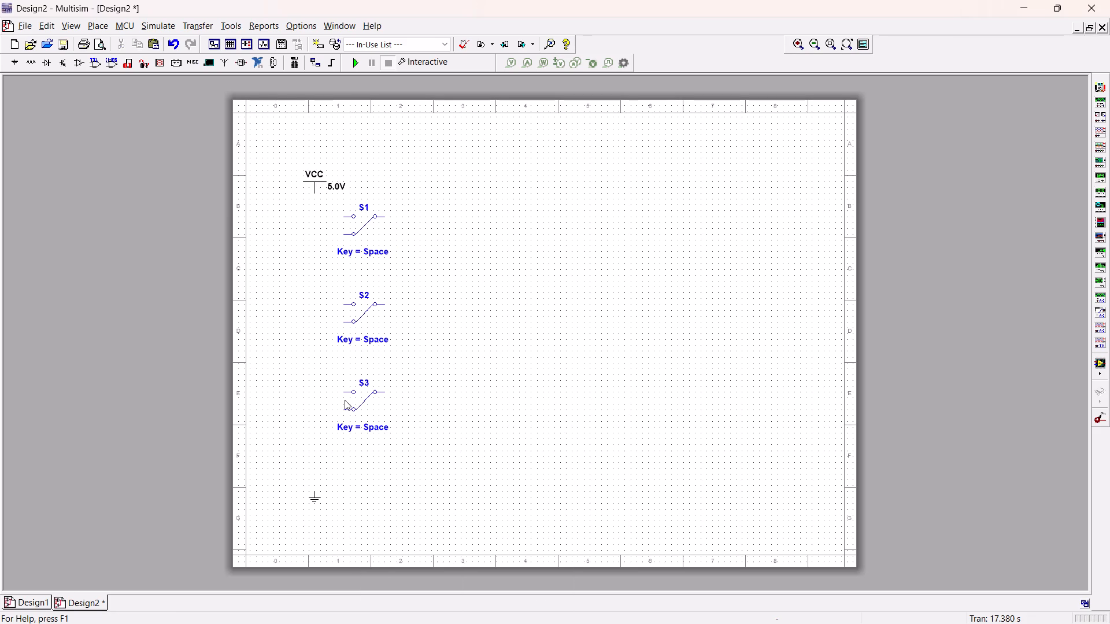
Wire VCC to S1's upper throw contact and S1's lower throw contact to GROUND.
left_click(313, 194)
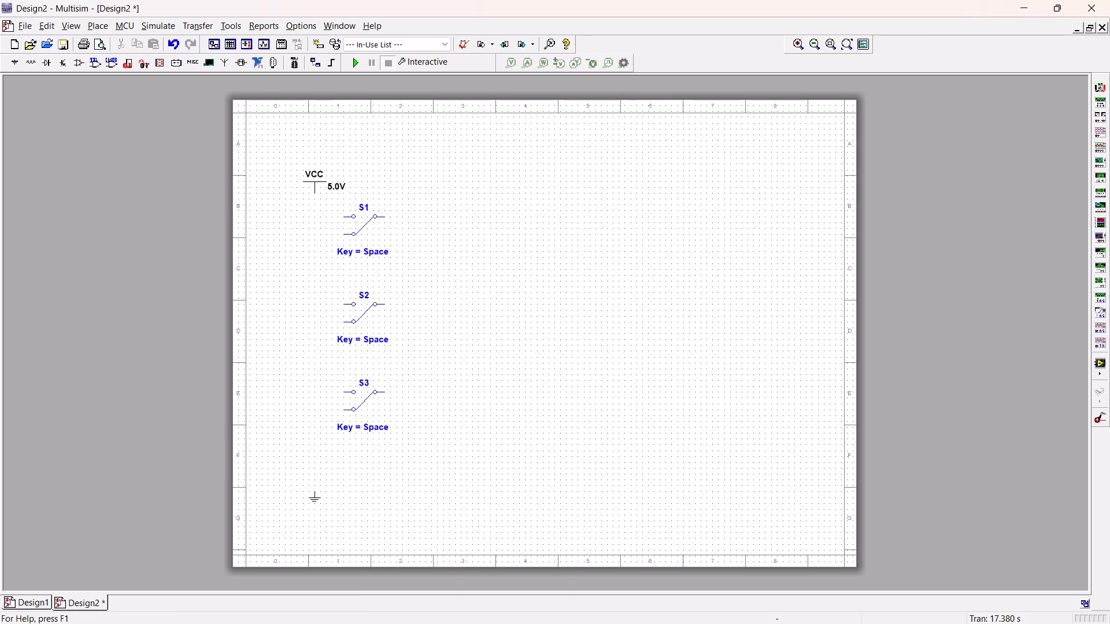
left_click(343, 219)
left_click(345, 235)
left_click(313, 490)
Move GROUND further down the sheet and shift S2 and S3 up to tighten the column under S1.
left_click_drag(314, 500, 313, 532)
left_click_drag(378, 317, 378, 298)
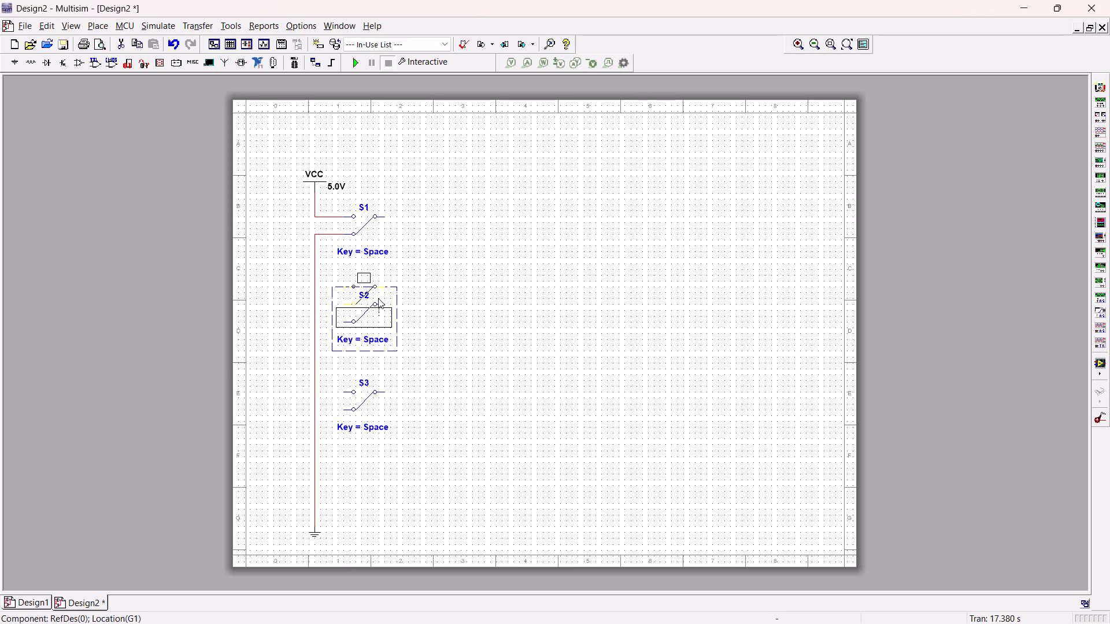
left_click_drag(378, 298, 378, 287)
left_click_drag(365, 406, 367, 343)
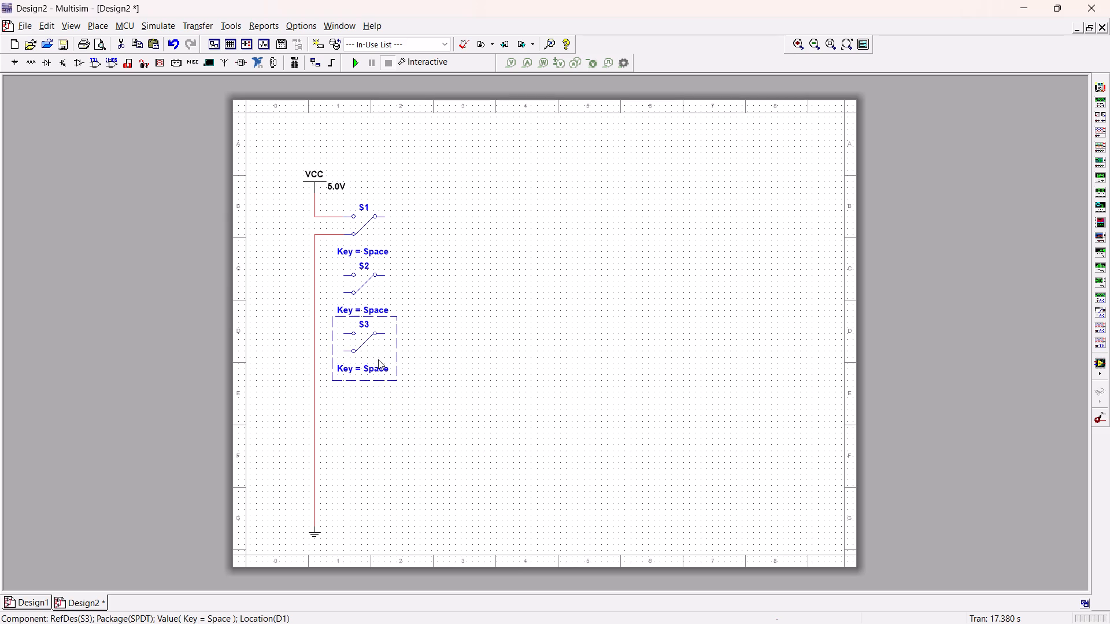
Paste two more SPDT switches in the column below S3.
key("ctrl+v")
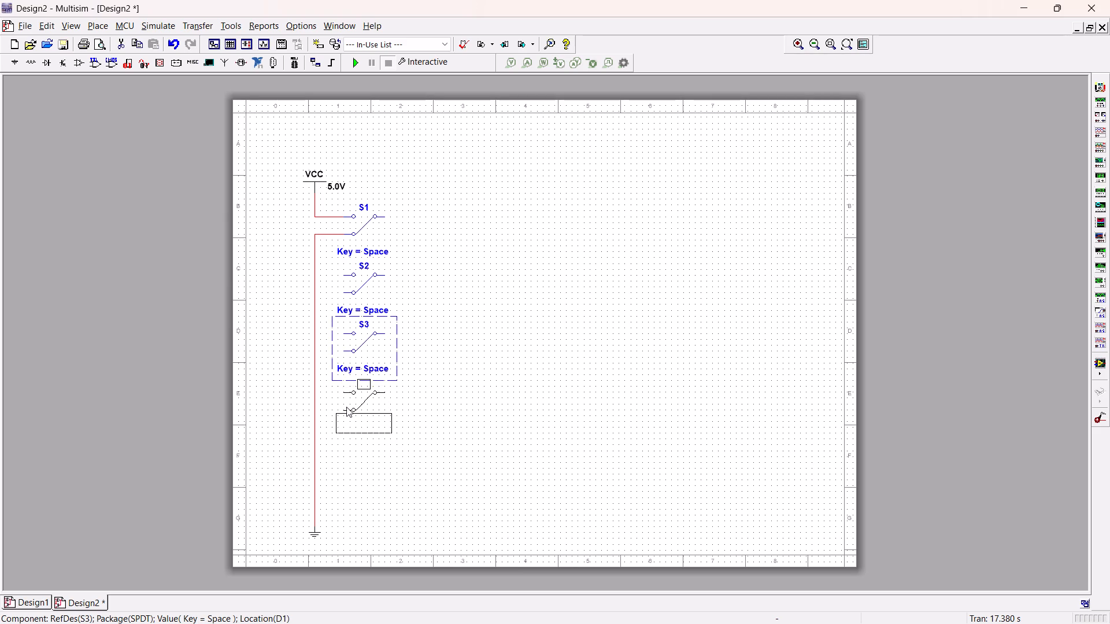
left_click(346, 407)
key("ctrl+v")
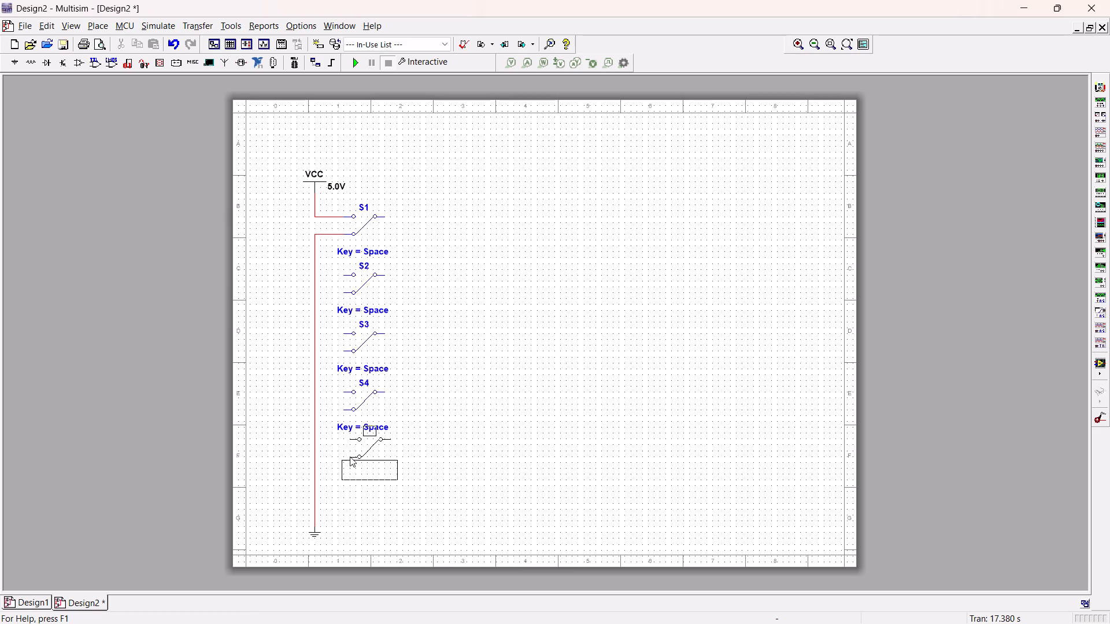
left_click(344, 463)
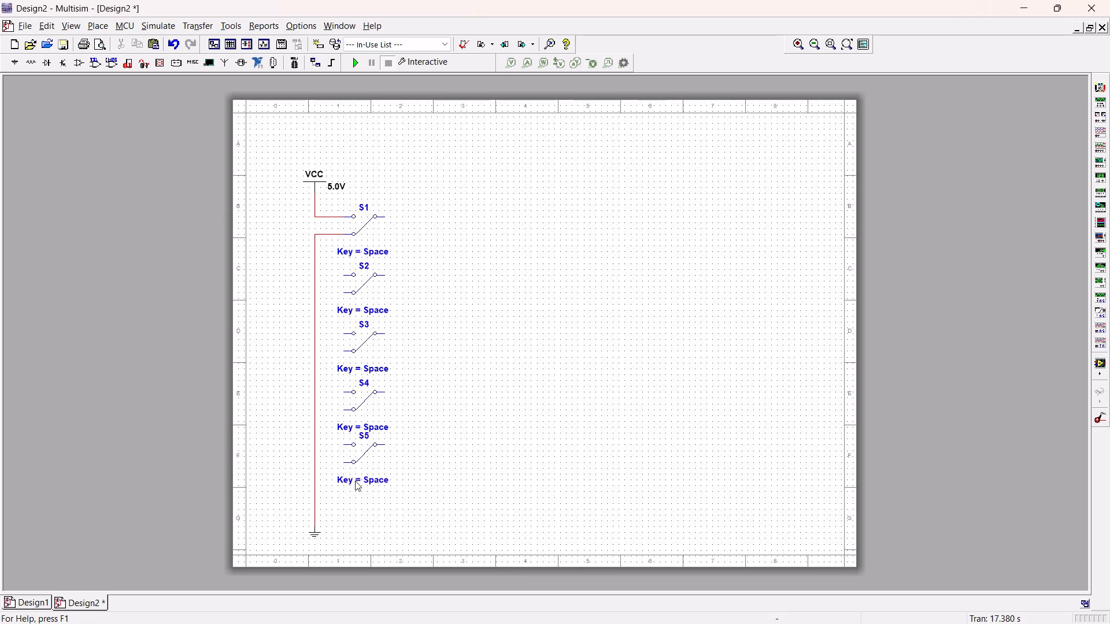
Nudge switch S2 up closer to S1.
left_click_drag(369, 288, 371, 280)
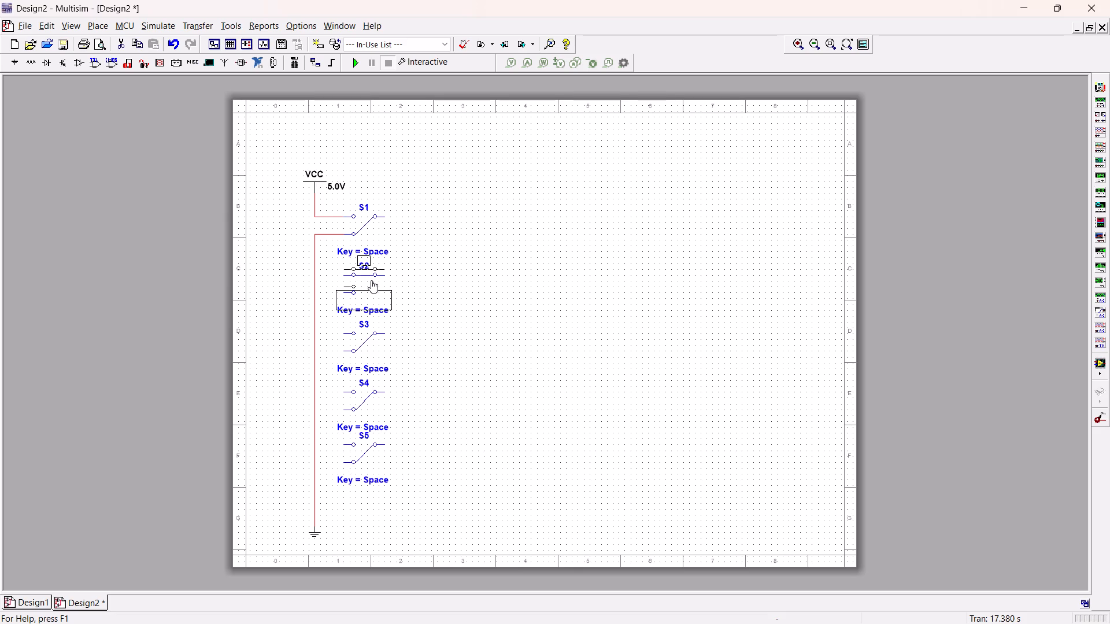
left_click_drag(371, 280, 371, 277)
left_click(371, 277)
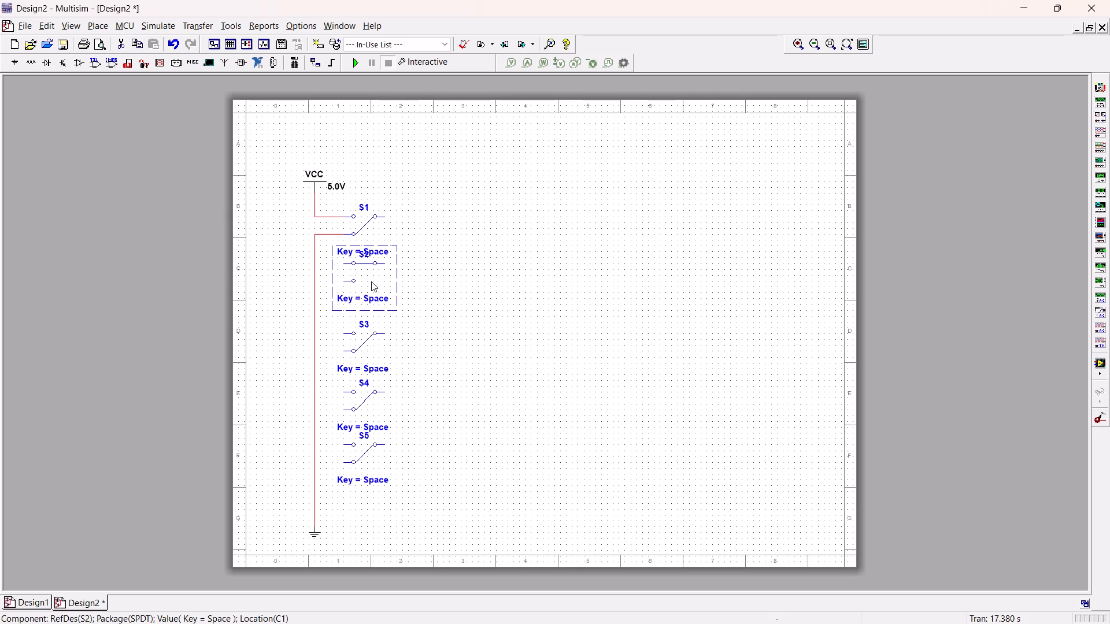
left_click(421, 288)
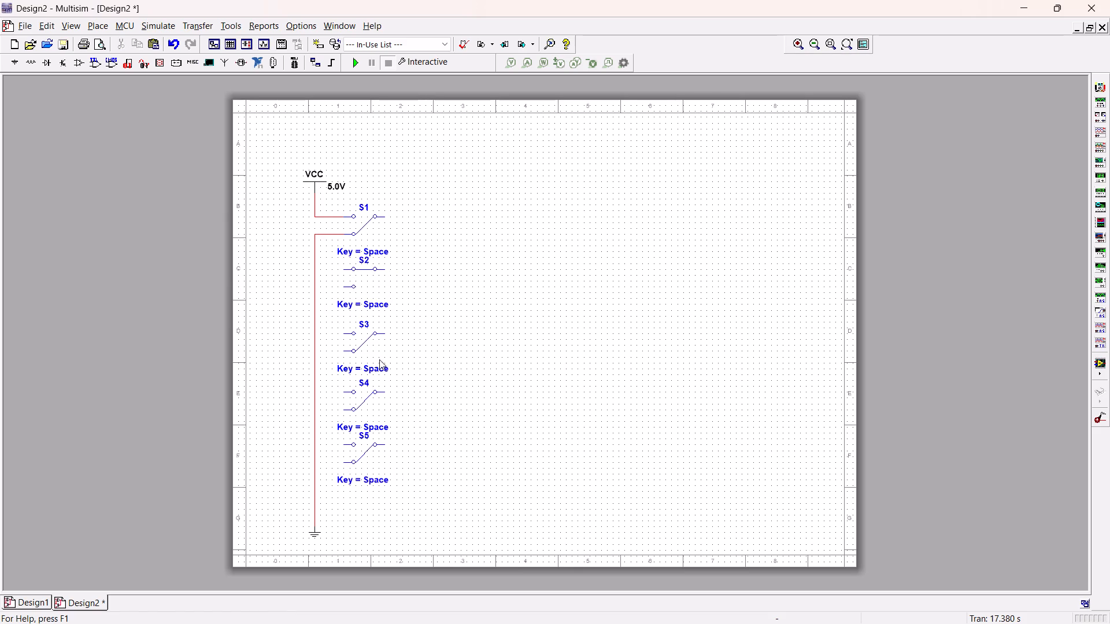
Move VCC up near the sheet's top edge and delete the wire linking it to S1.
left_click_drag(321, 195, 322, 149)
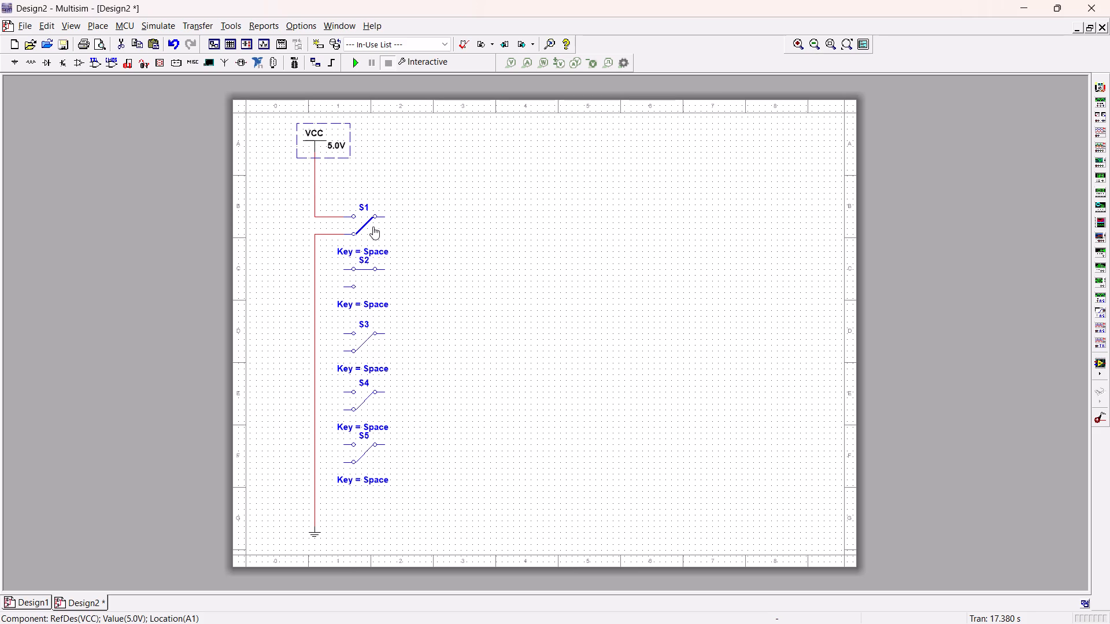
right_click(331, 214)
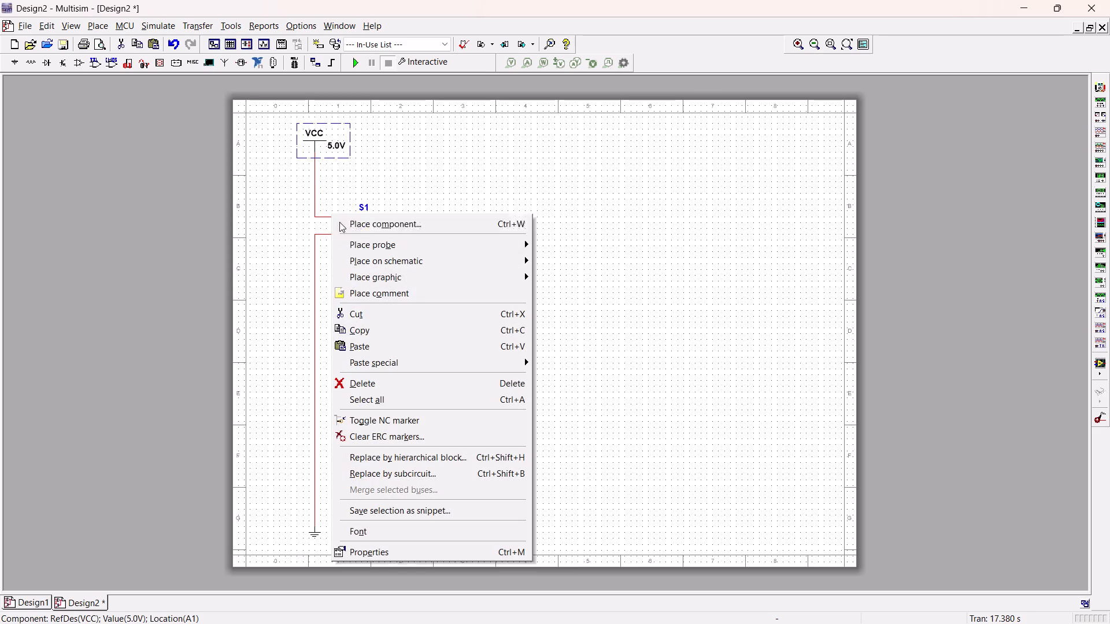
left_click(323, 218)
right_click(323, 218)
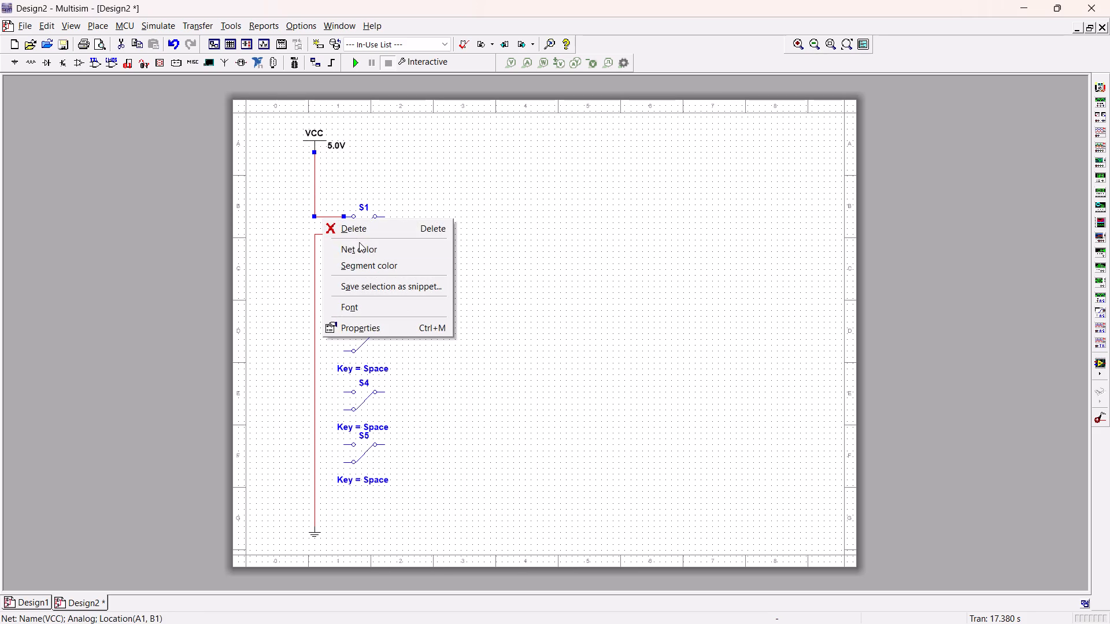
left_click(358, 227)
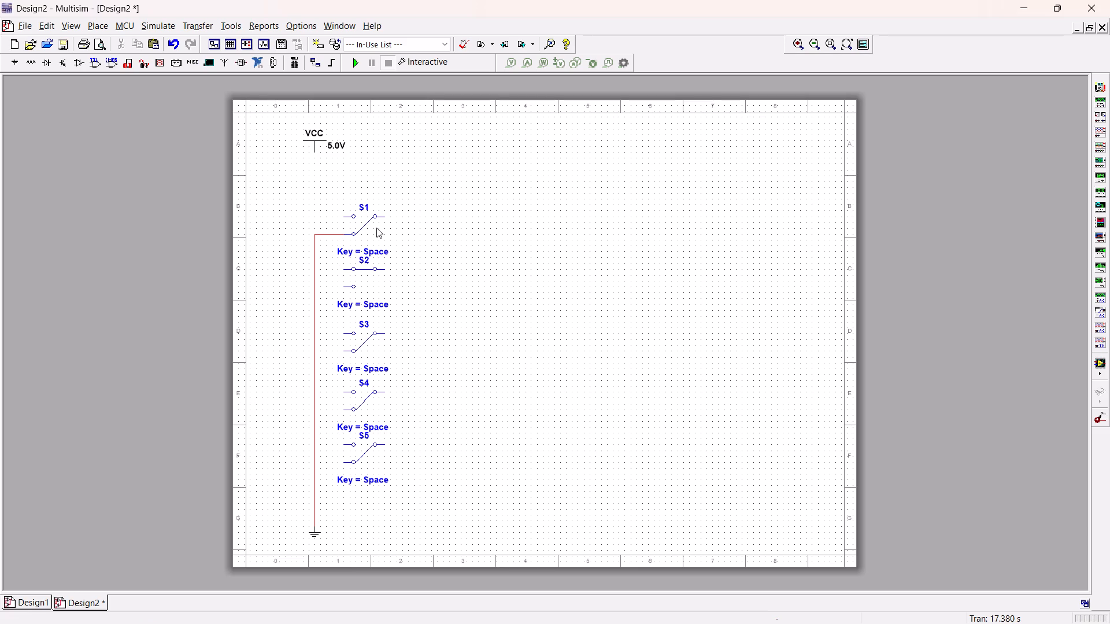
Paste a sixth SPDT switch above S1, just below VCC.
key("ctrl+v")
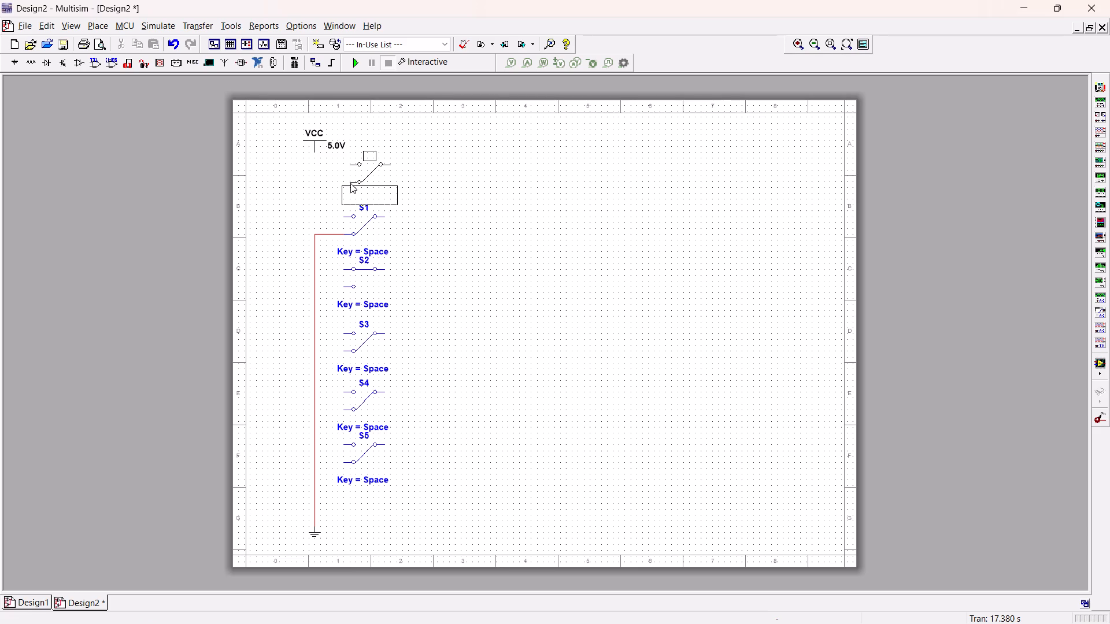
left_click(339, 173)
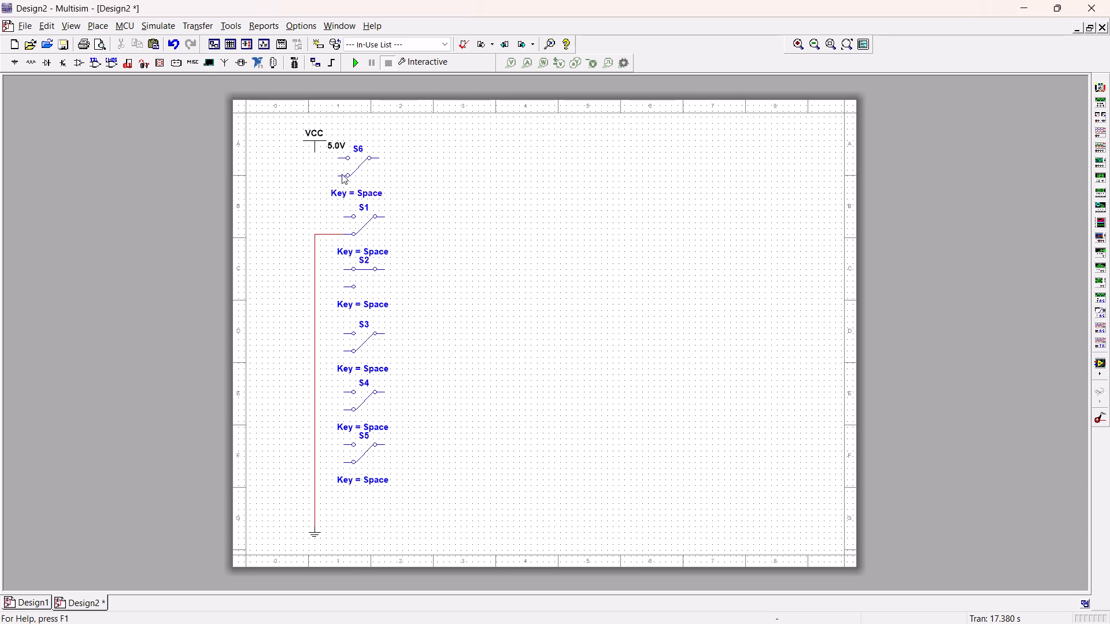
Wire S6's upper throw contact to VCC and its lower throw contact to the ground line at S1.
left_click(314, 150)
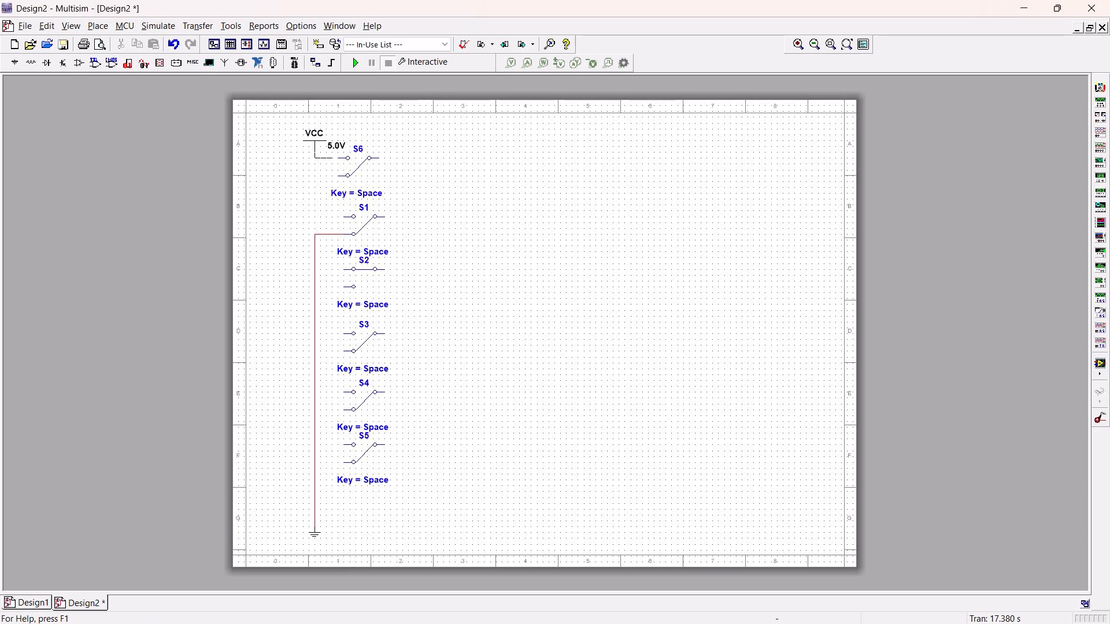
left_click(335, 157)
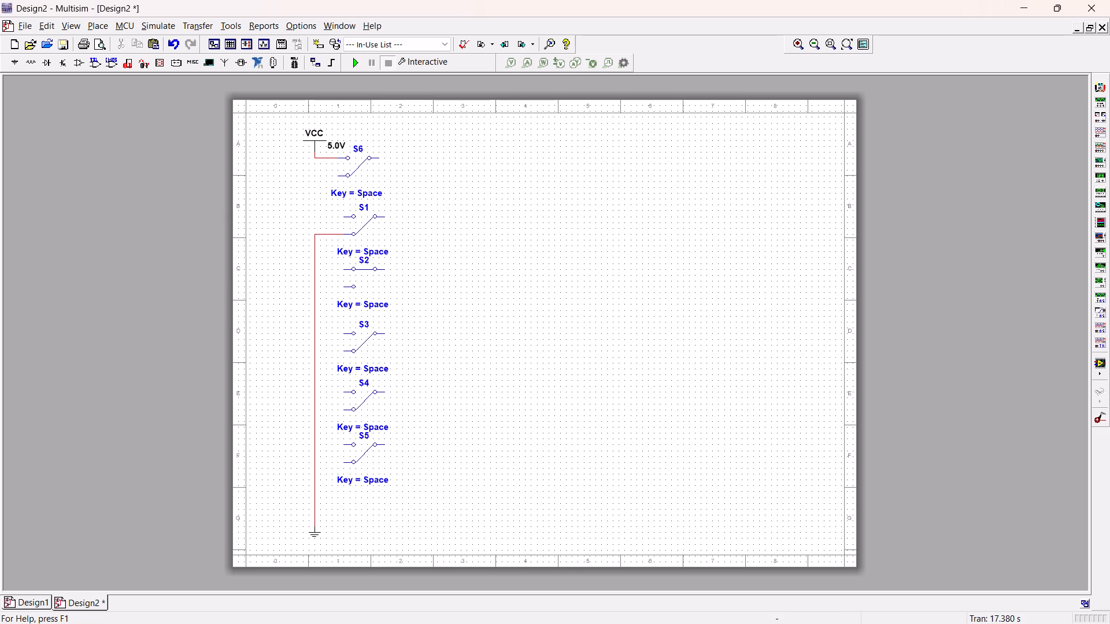
left_click(338, 174)
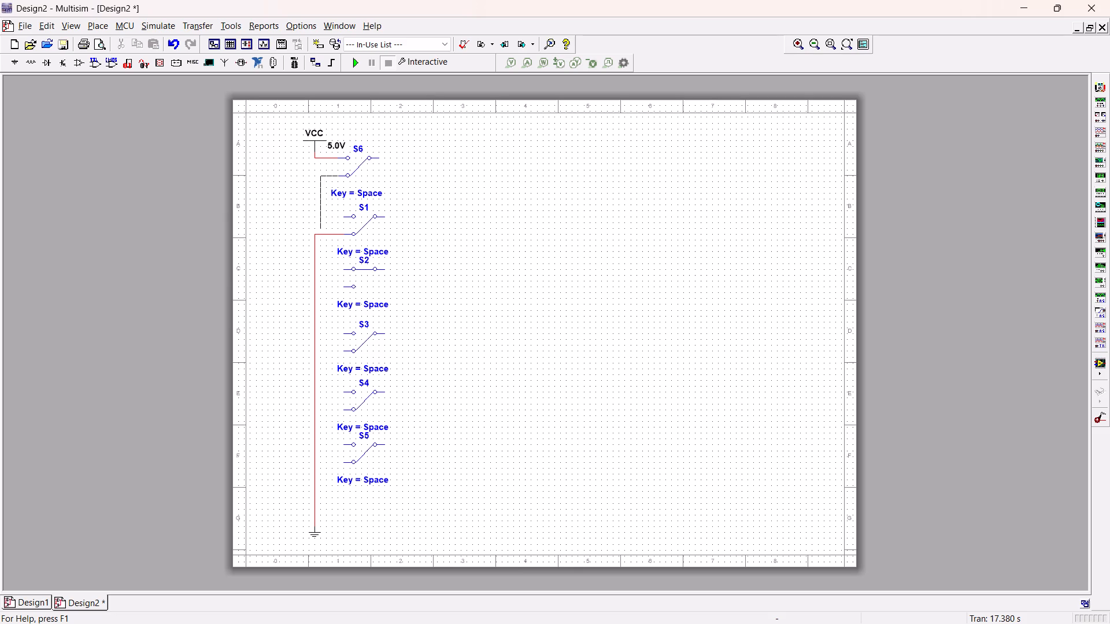
left_click(315, 233)
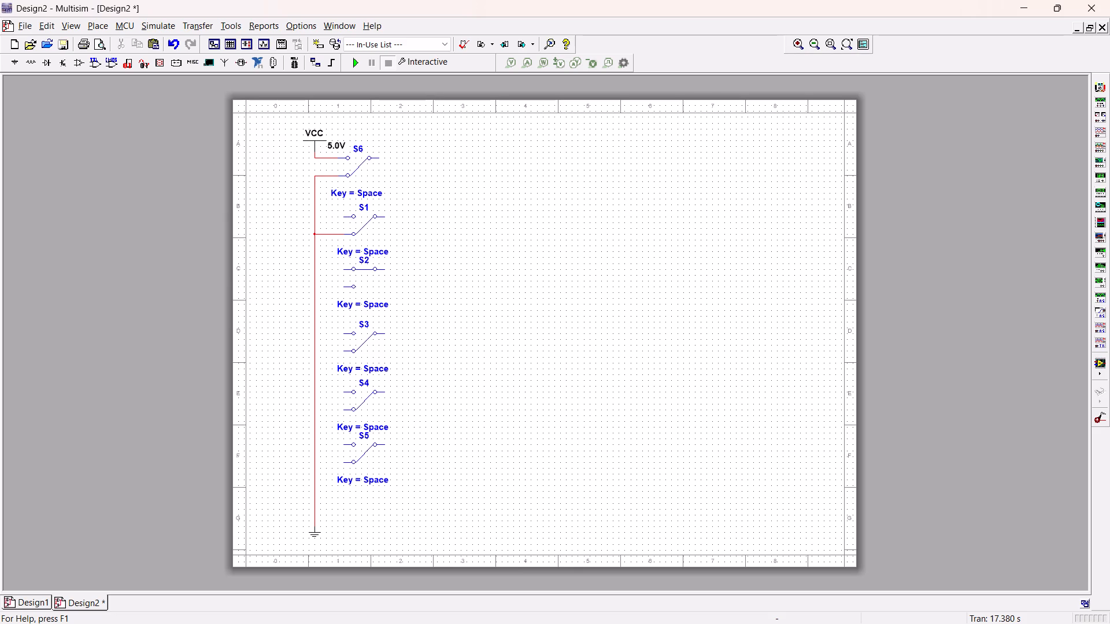
Wire the upper throw contacts of S1, S2, S3, S4 and S5 to the VCC line, one after another down the column.
left_click(345, 215)
left_click(335, 158)
left_click(343, 269)
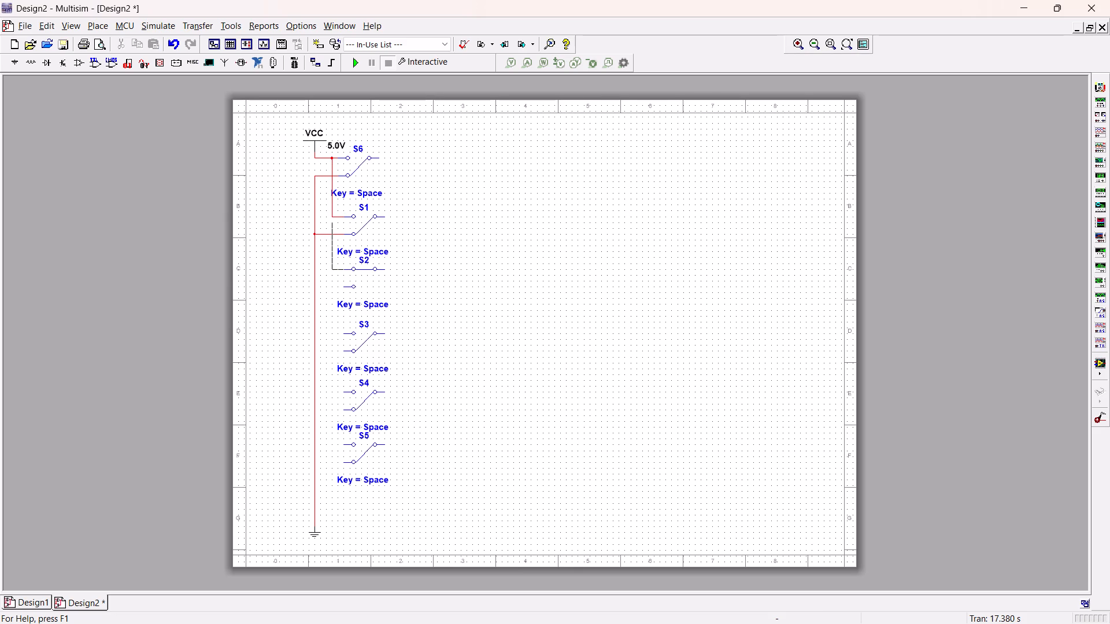
left_click(333, 217)
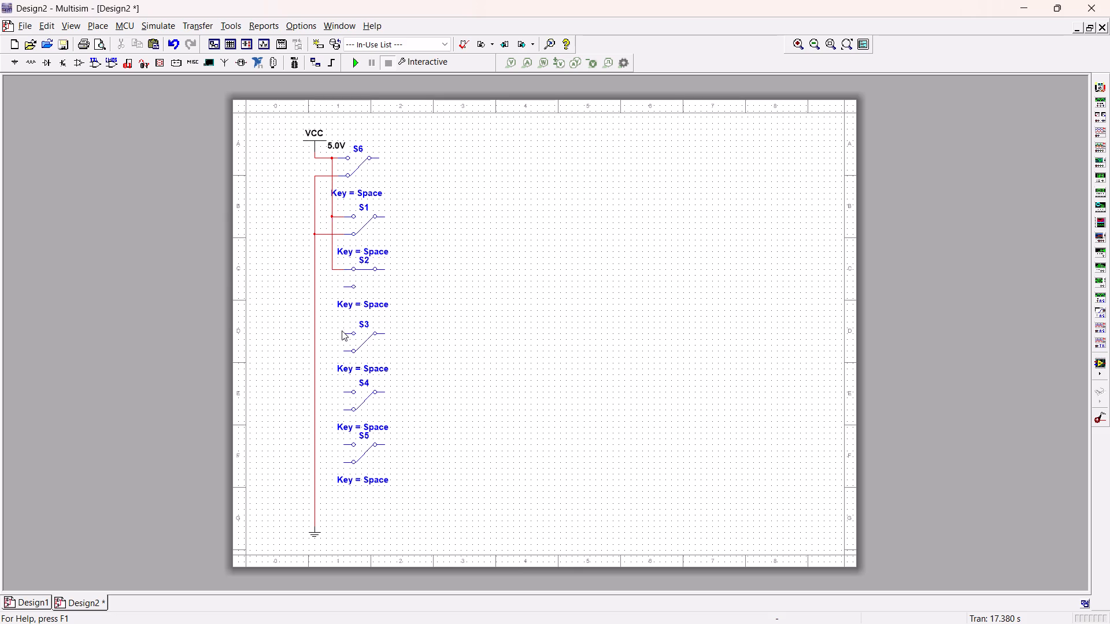
left_click(342, 332)
left_click(334, 271)
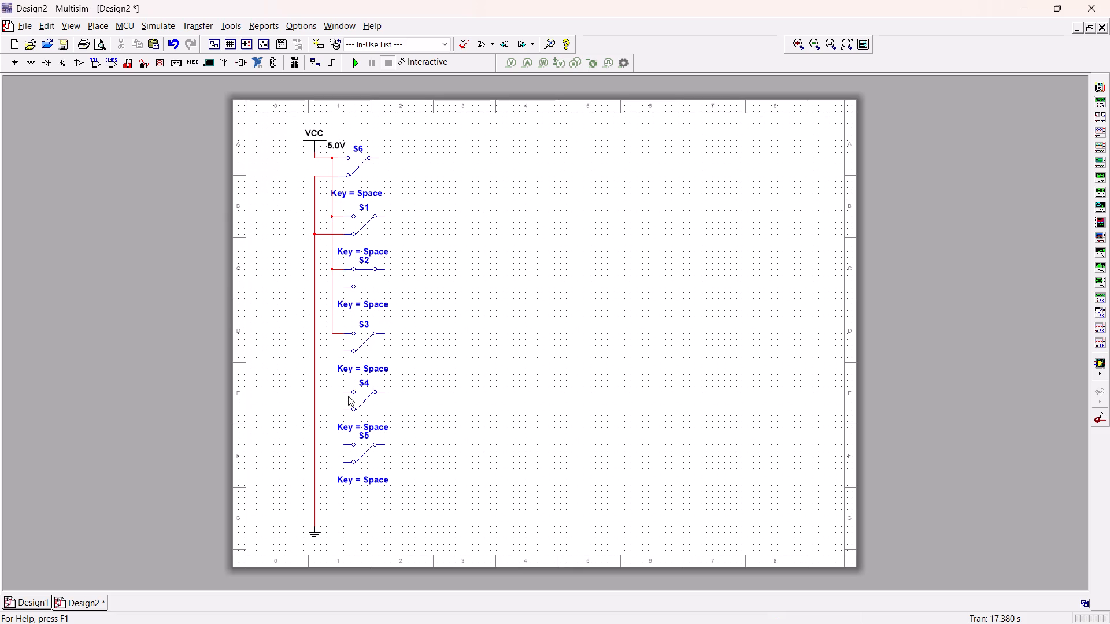
left_click(345, 393)
left_click(332, 336)
left_click(343, 445)
left_click(333, 394)
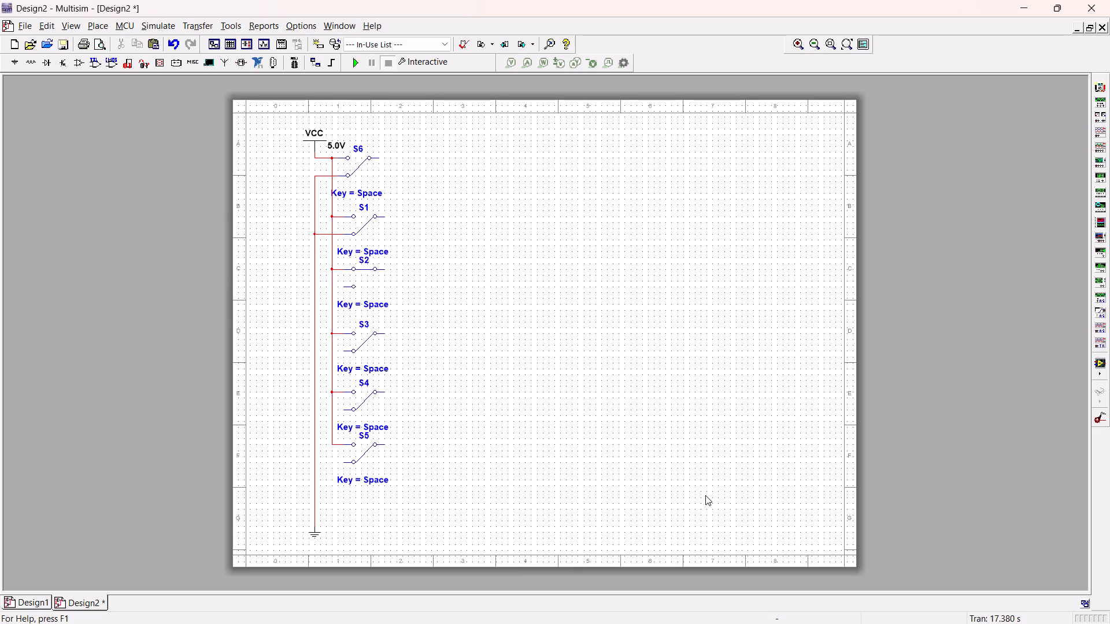
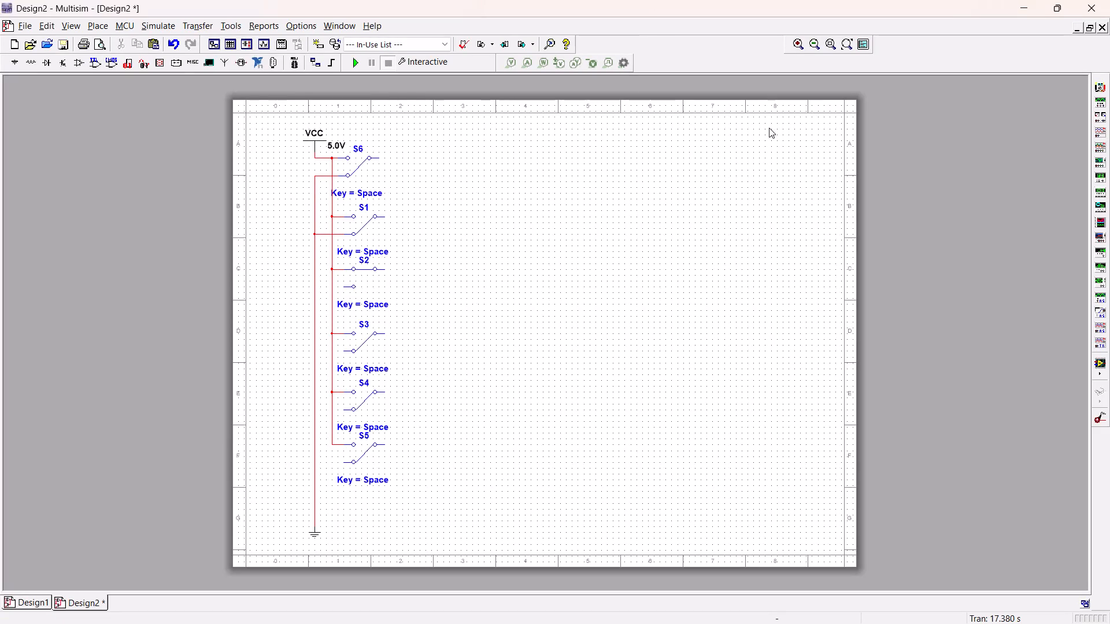
Wire the lower throw contacts of S2, S3, S4 and S5 to the ground line, one after another down the column.
left_click(344, 287)
left_click(313, 287)
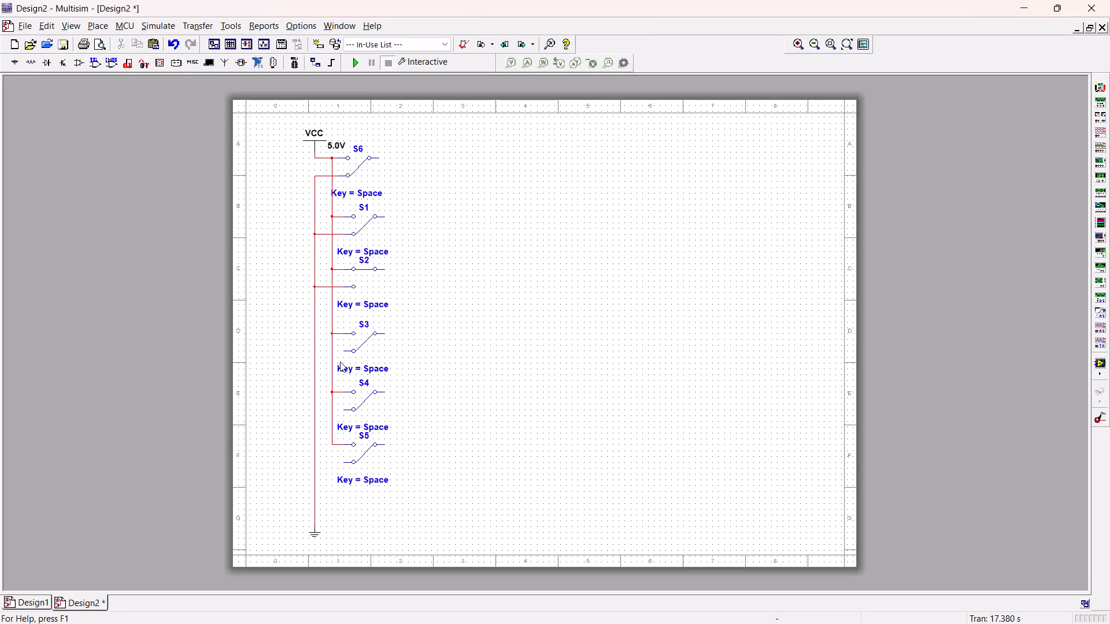
left_click(345, 351)
left_click(314, 350)
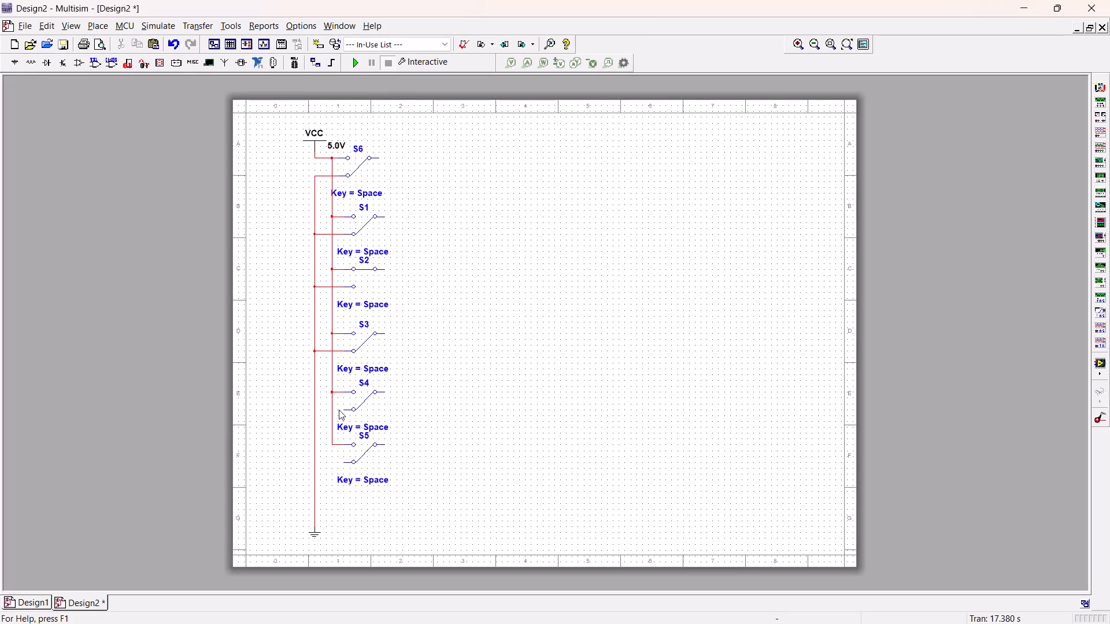
left_click(342, 410)
left_click(316, 410)
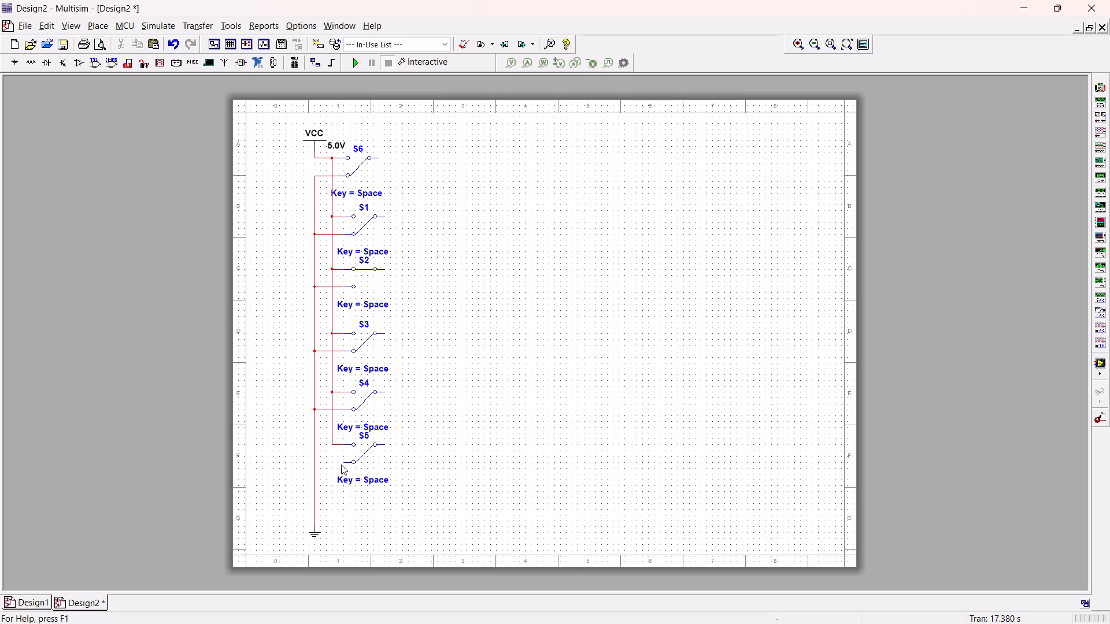
left_click(342, 464)
left_click(314, 462)
Place a three-input AND gate (AND3) from the Misc Digital group beside the switches, level with S6 and S1.
left_click(24, 62)
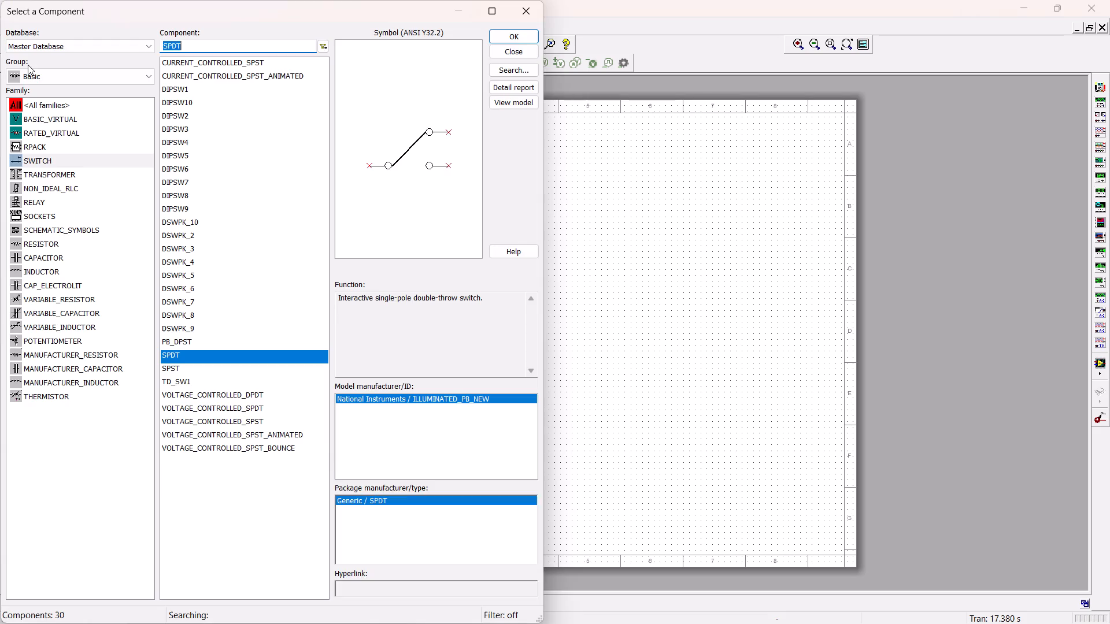
left_click(88, 81)
left_click(80, 230)
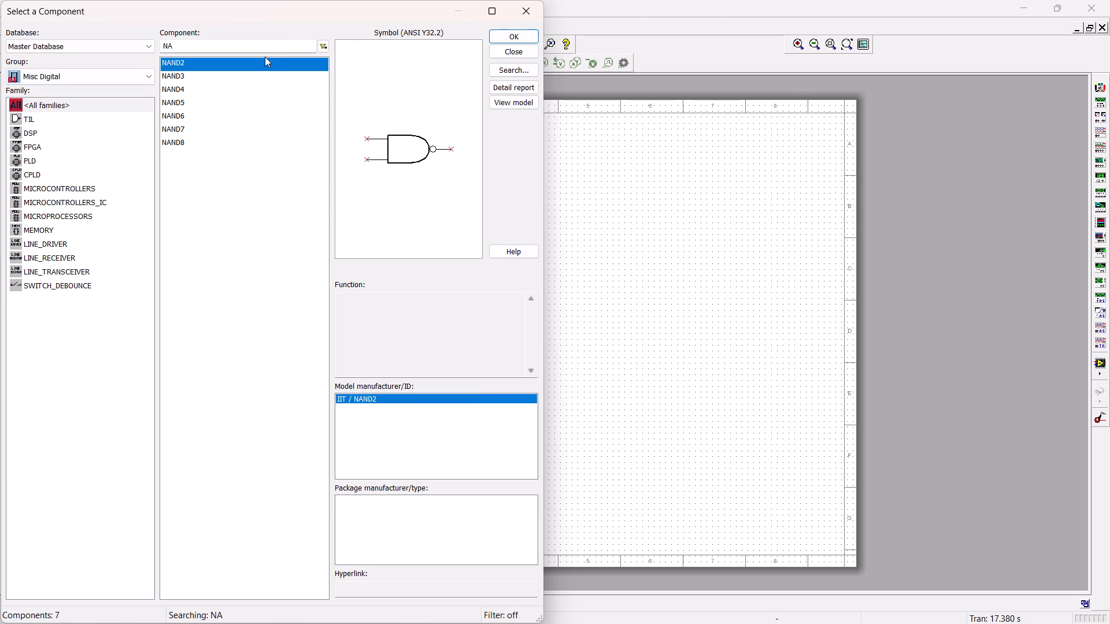
left_click_drag(262, 51, 168, 46)
left_click_drag(179, 47, 155, 47)
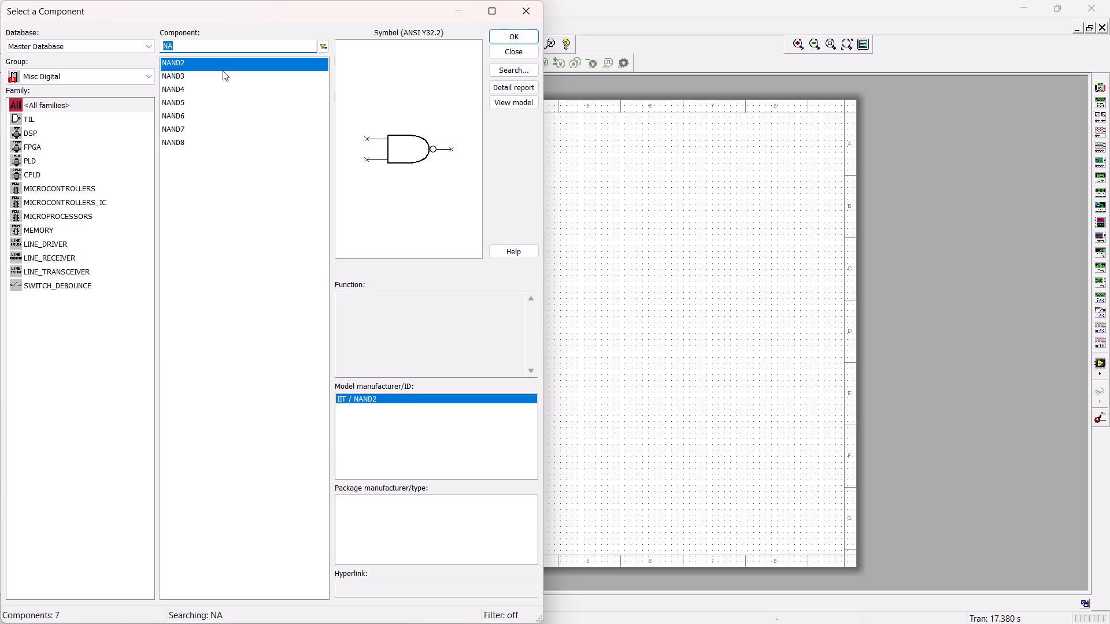
type("AND")
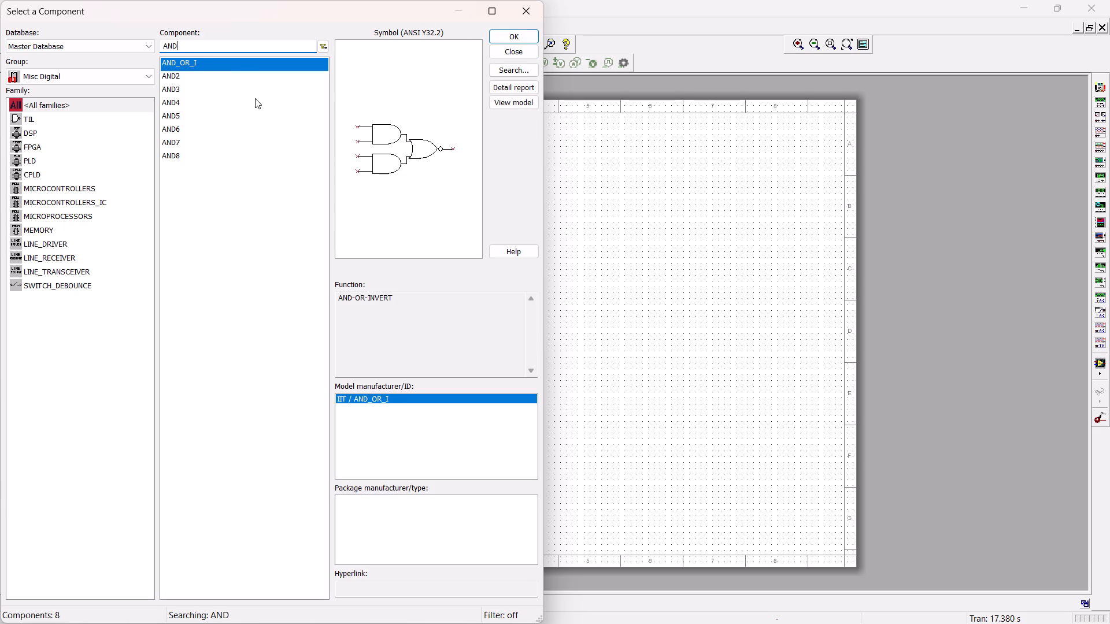
left_click(241, 86)
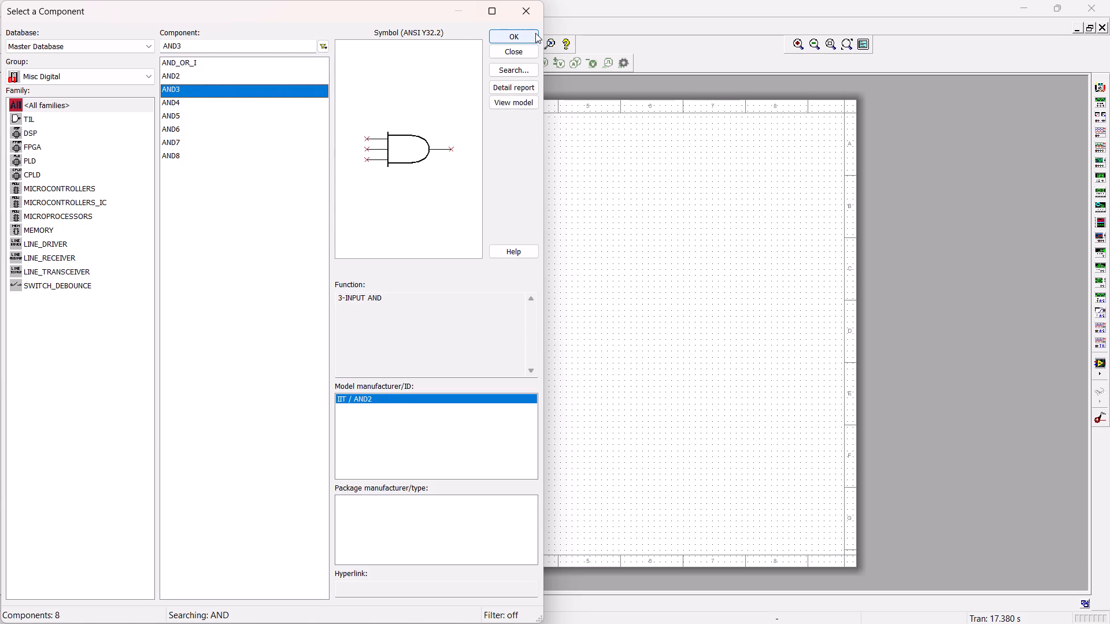
left_click(535, 34)
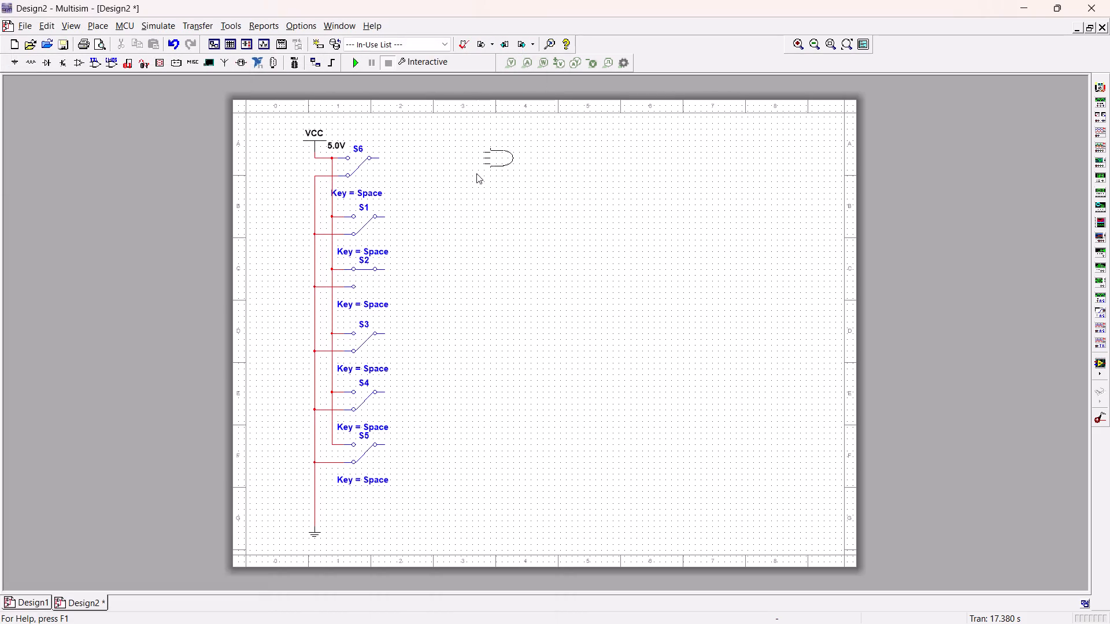
left_click(513, 205)
Place three more AND3 gates below U1, evenly spaced in one column down to the level of S5.
left_click(533, 37)
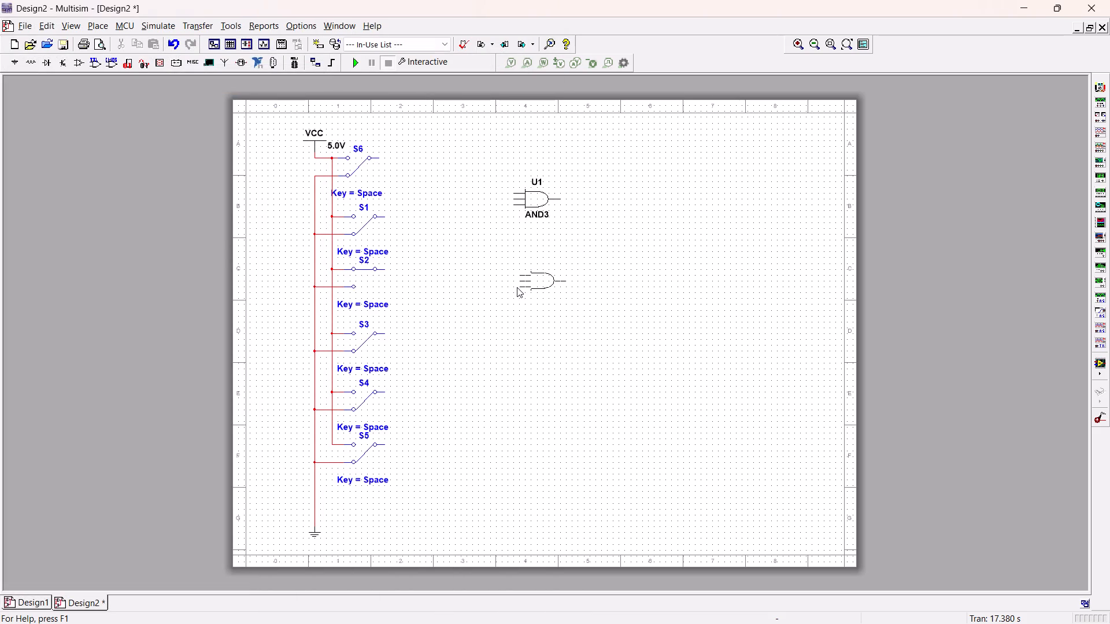
left_click(516, 288)
left_click(509, 36)
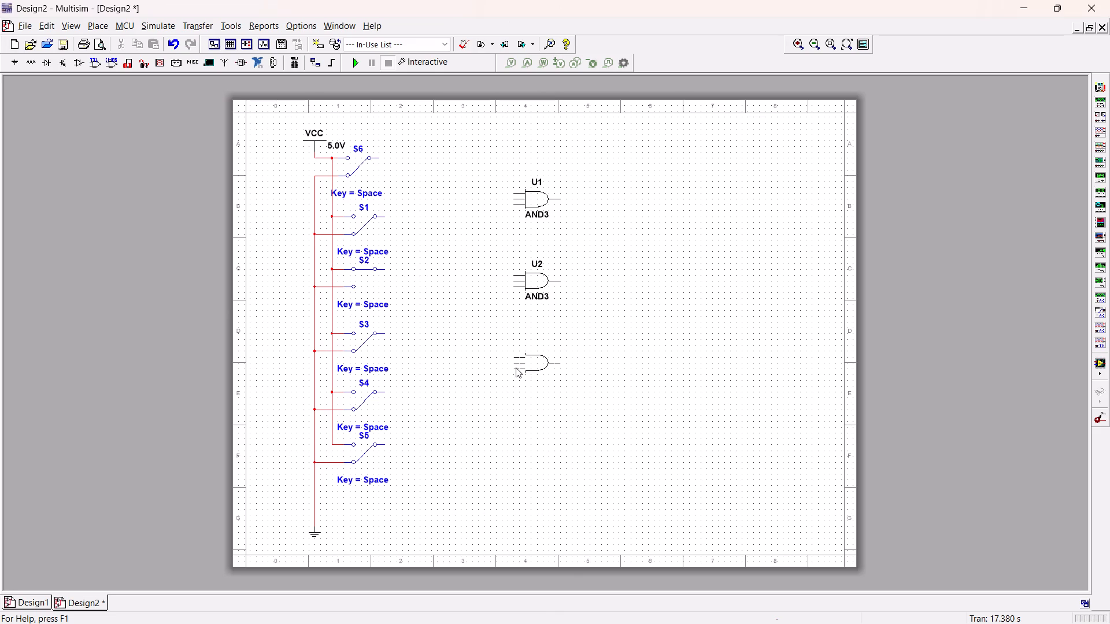
left_click(516, 367)
left_click(517, 35)
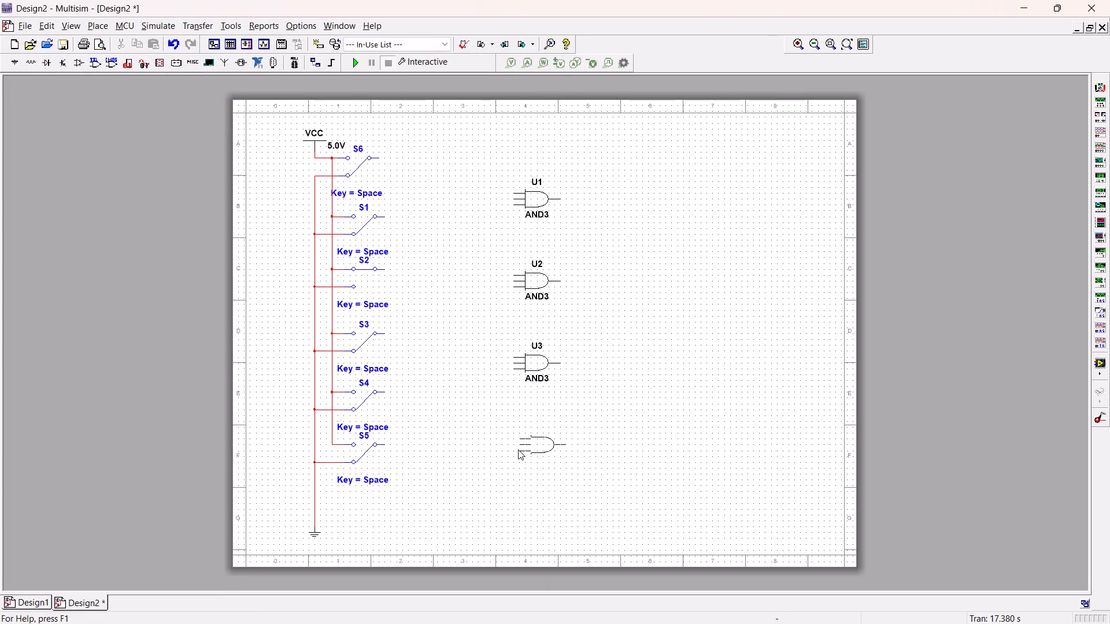
left_click(516, 450)
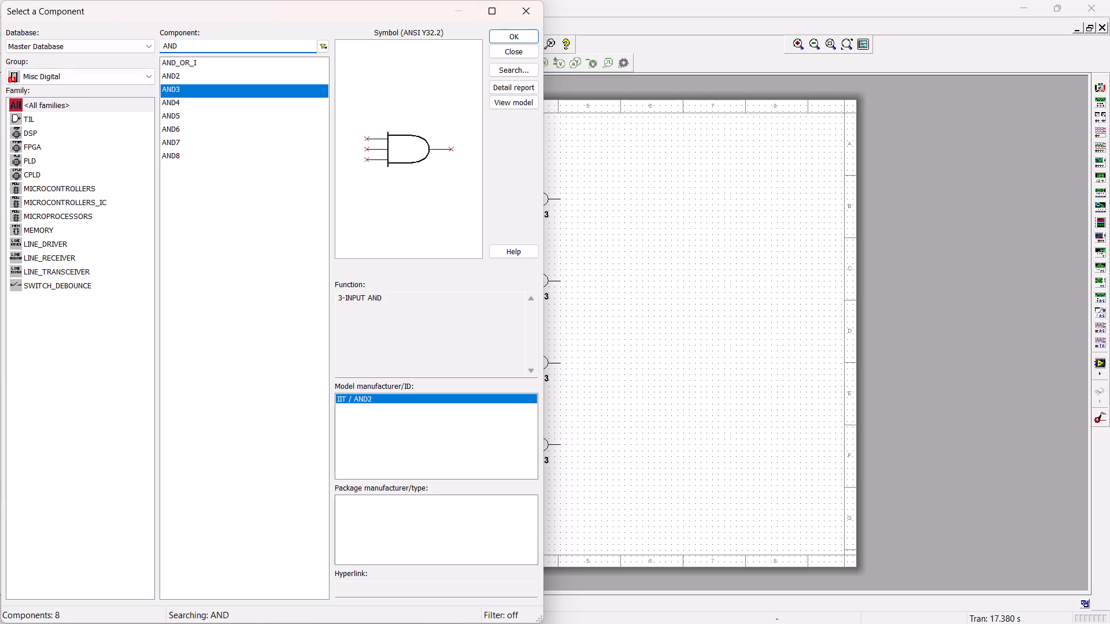
Find the four-input OR gate OR4 and place it beyond the AND gates, at about mid-height between U2 and U3.
left_click_drag(180, 43, 135, 46)
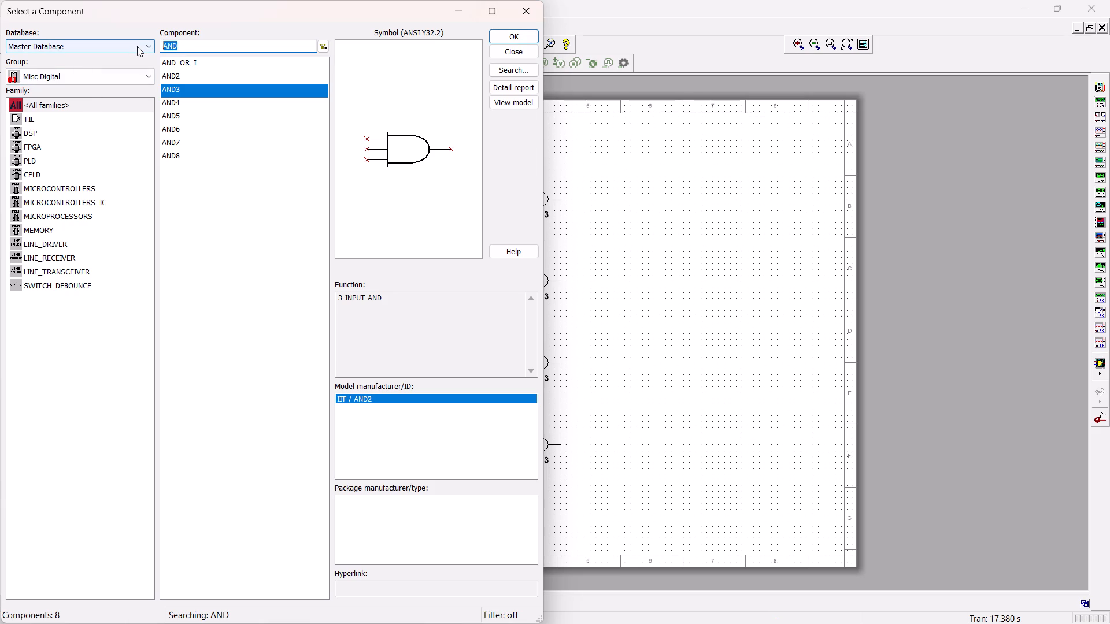
type("OR")
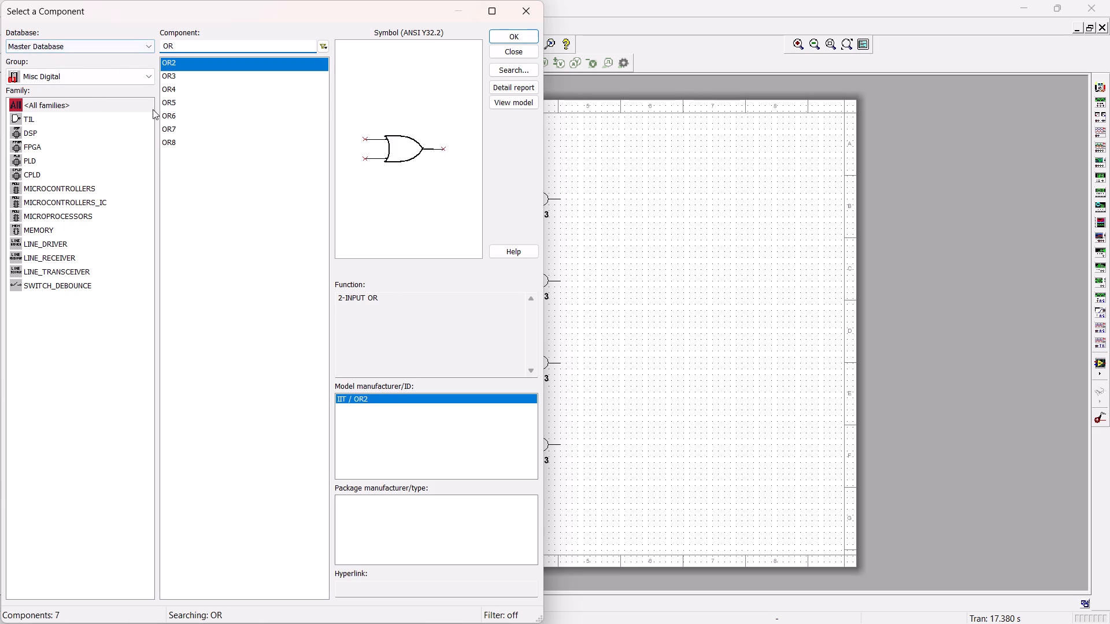
left_click(237, 87)
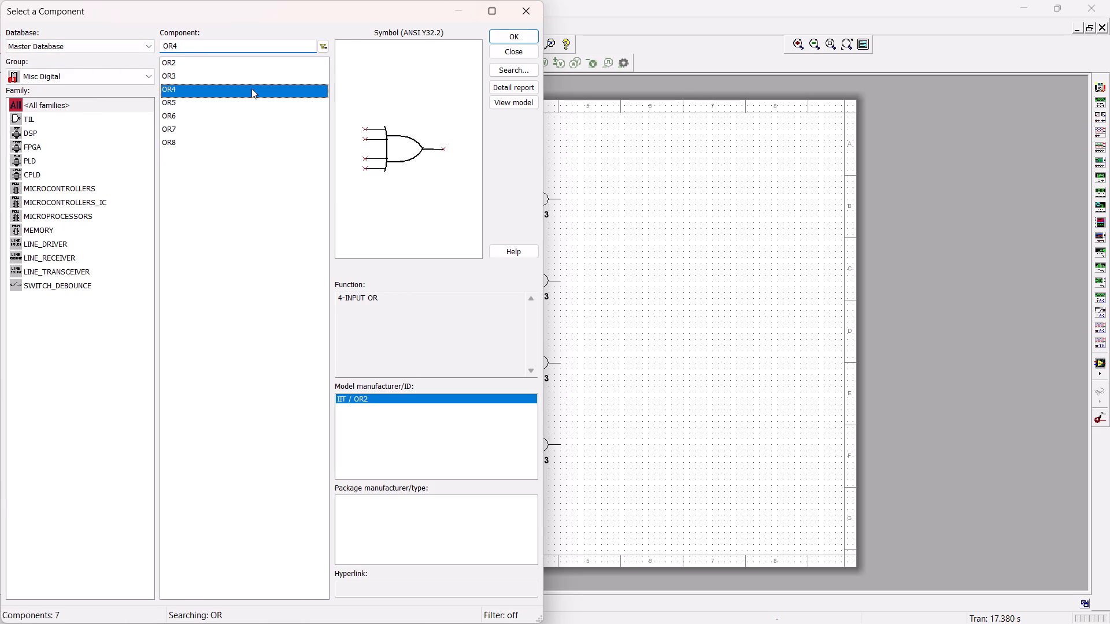
left_click(528, 32)
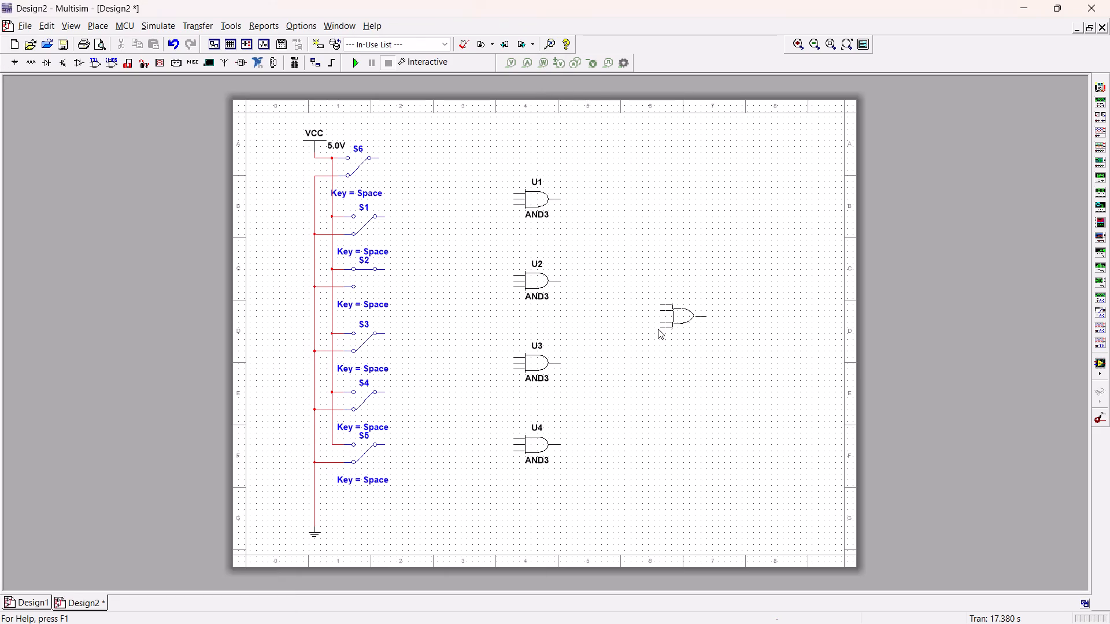
left_click(663, 328)
left_click(523, 10)
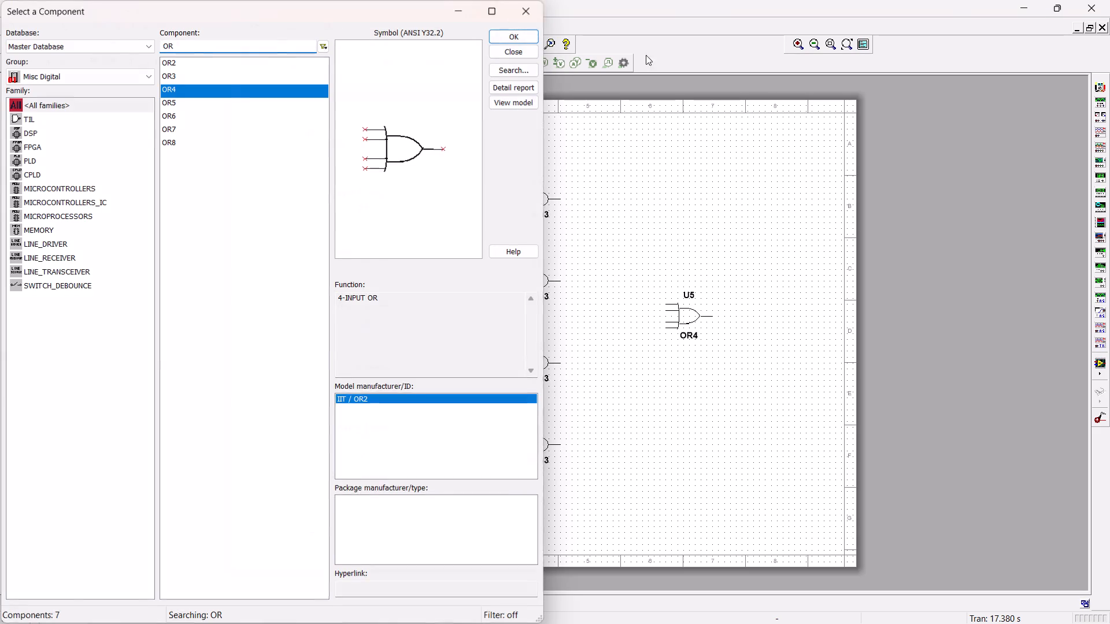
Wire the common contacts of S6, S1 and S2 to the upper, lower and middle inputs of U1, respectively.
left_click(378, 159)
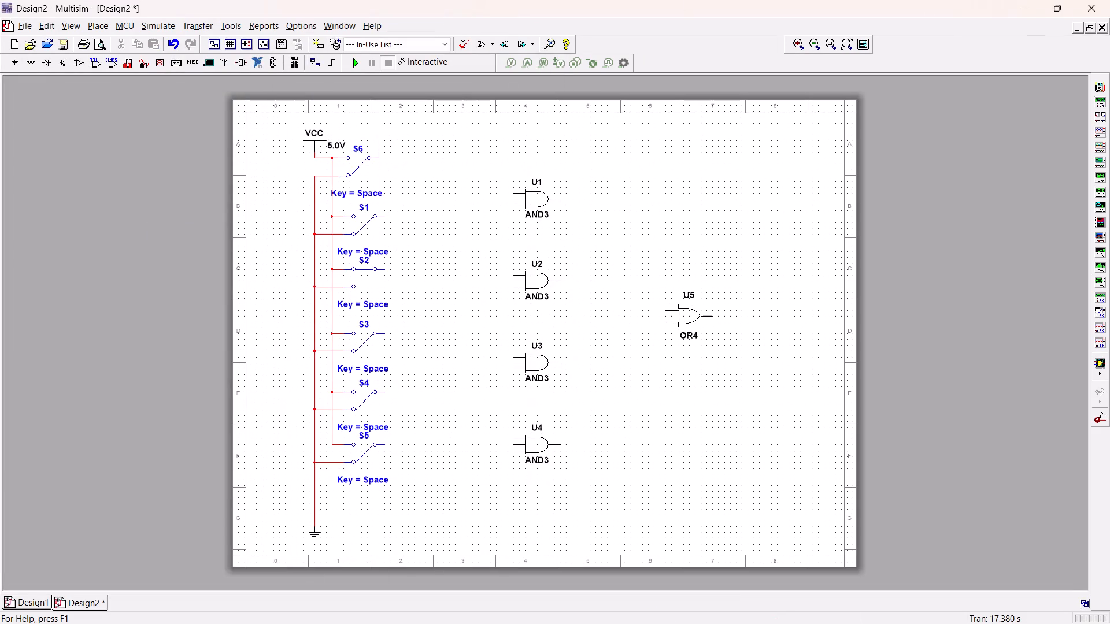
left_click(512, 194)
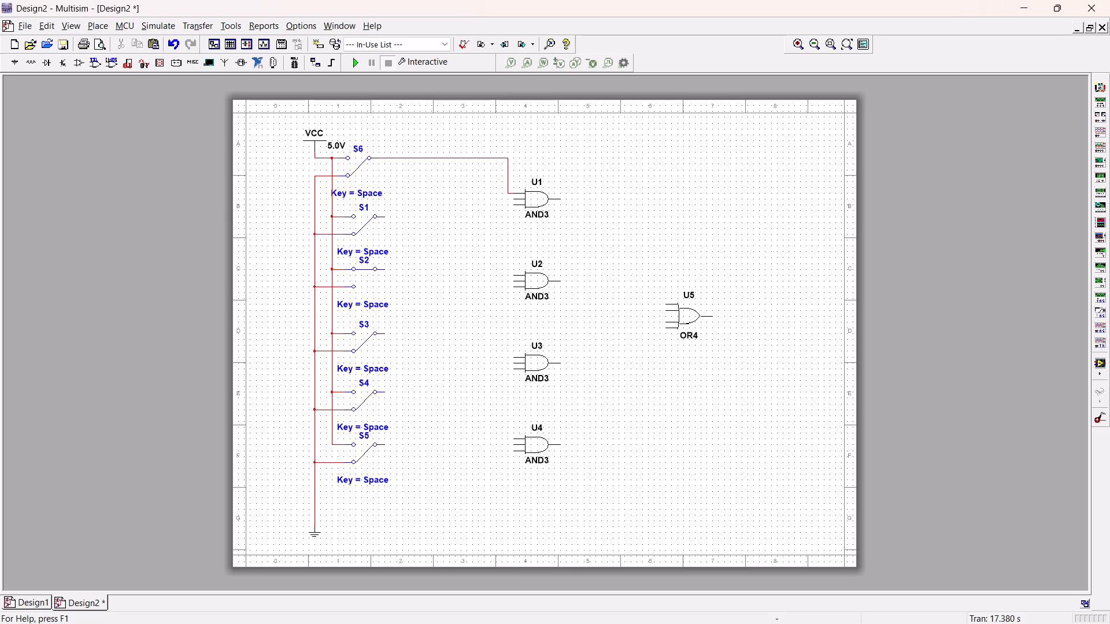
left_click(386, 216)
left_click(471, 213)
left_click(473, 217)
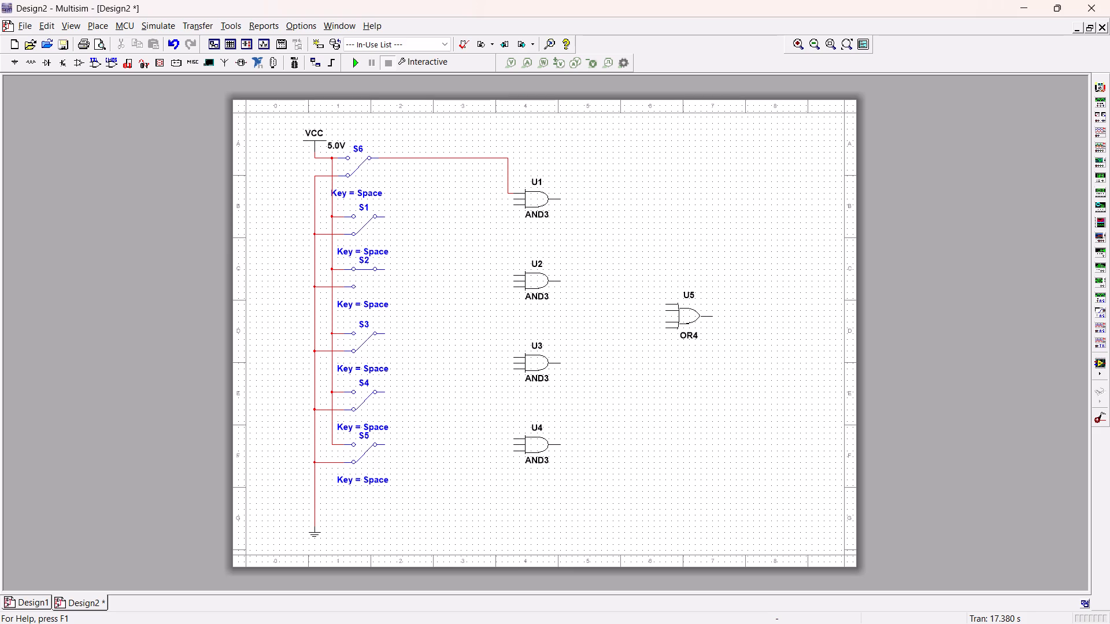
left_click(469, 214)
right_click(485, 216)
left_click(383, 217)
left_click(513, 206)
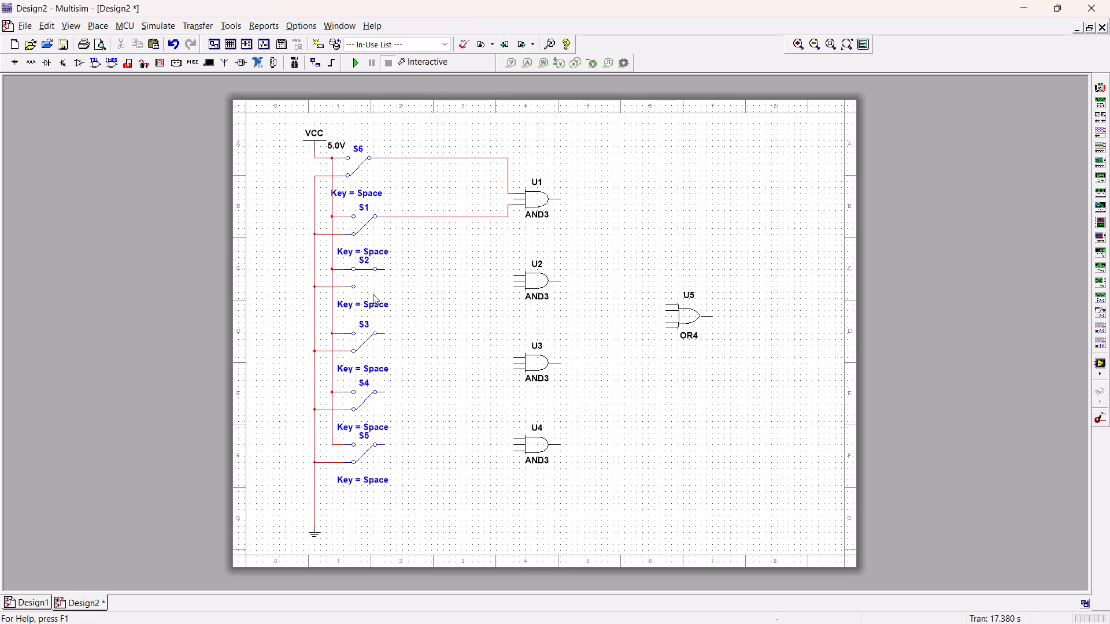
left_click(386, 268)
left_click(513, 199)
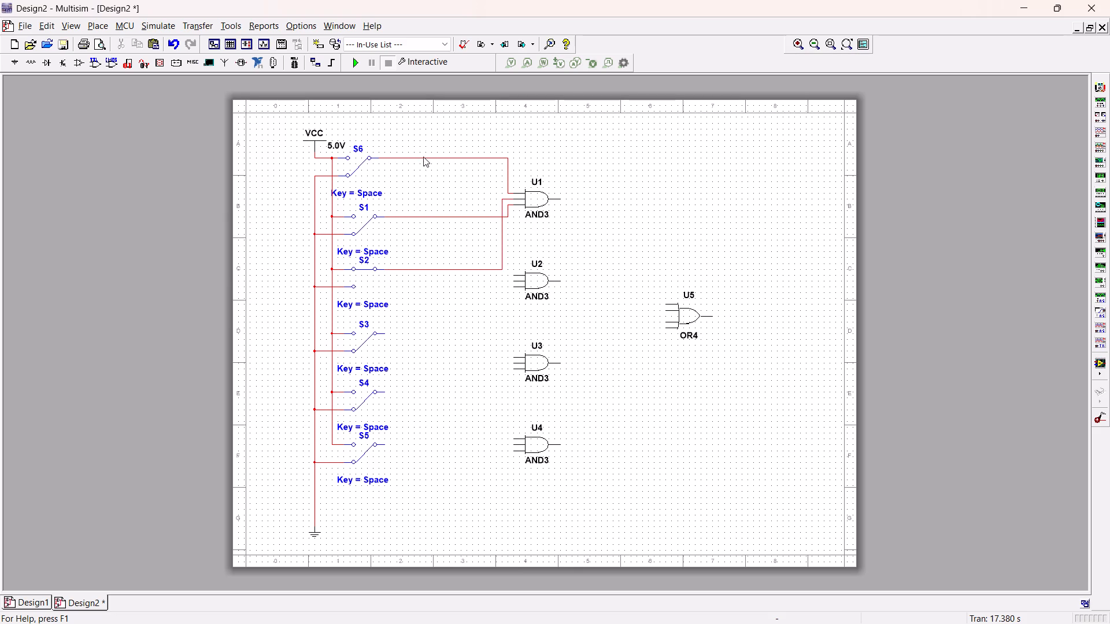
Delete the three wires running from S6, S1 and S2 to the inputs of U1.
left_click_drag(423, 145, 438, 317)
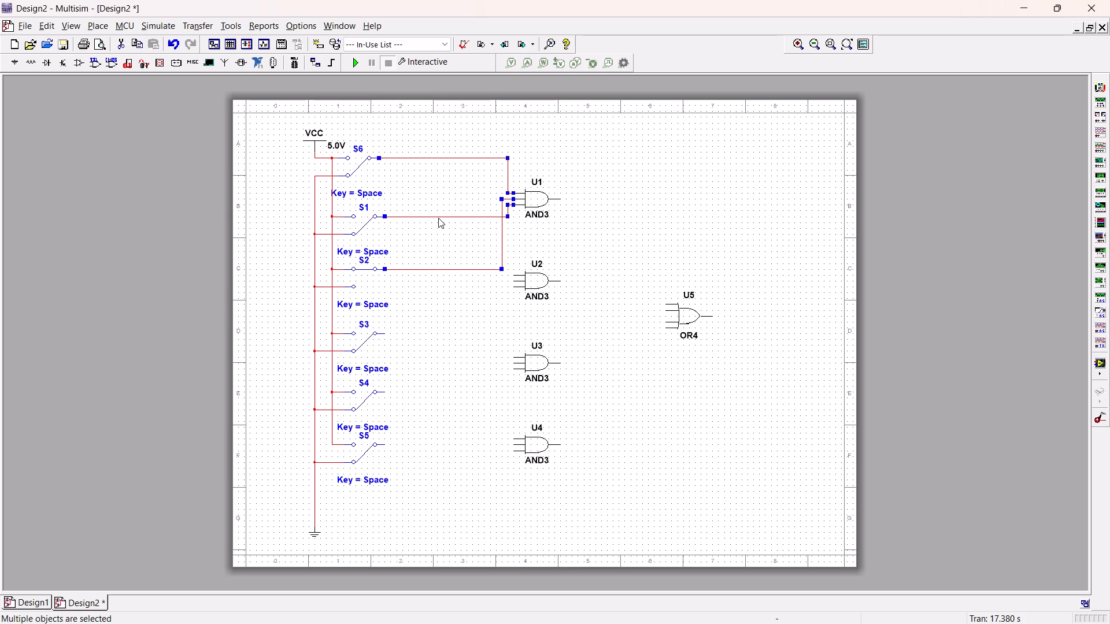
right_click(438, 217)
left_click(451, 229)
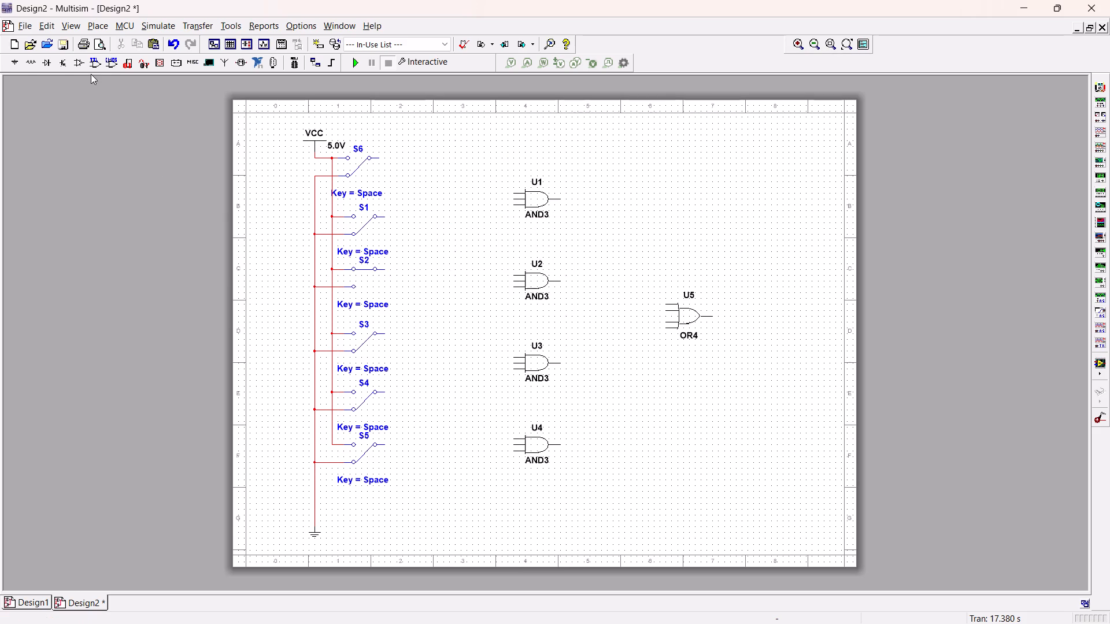
Find the 74LS04D inverter in the TTL group and place its section A beyond S6, level with the switch's common contact.
left_click(18, 62)
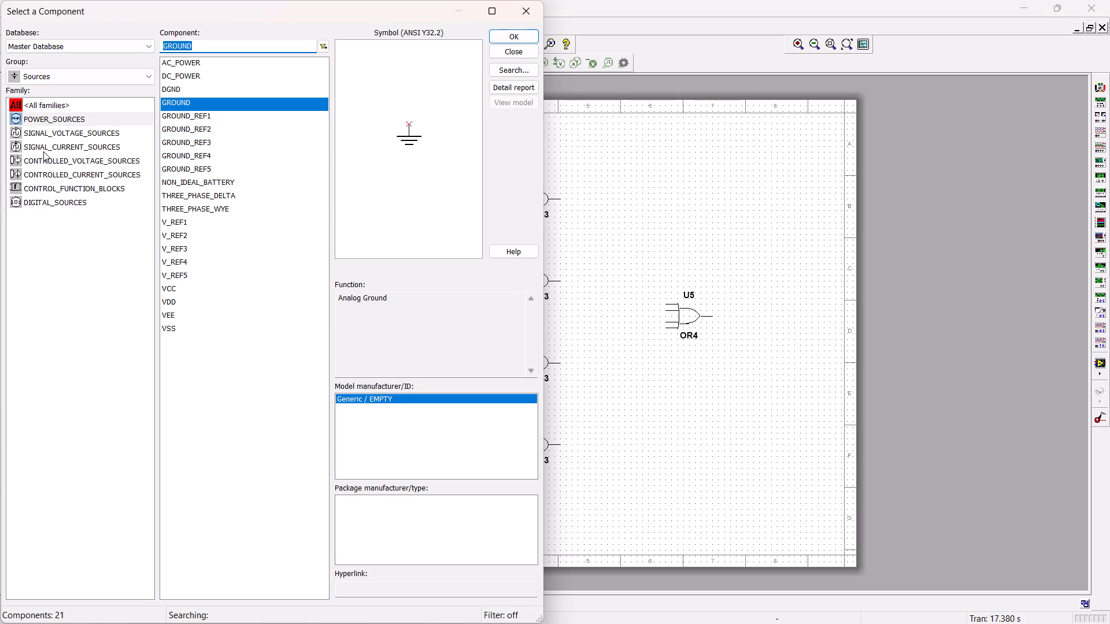
left_click(69, 72)
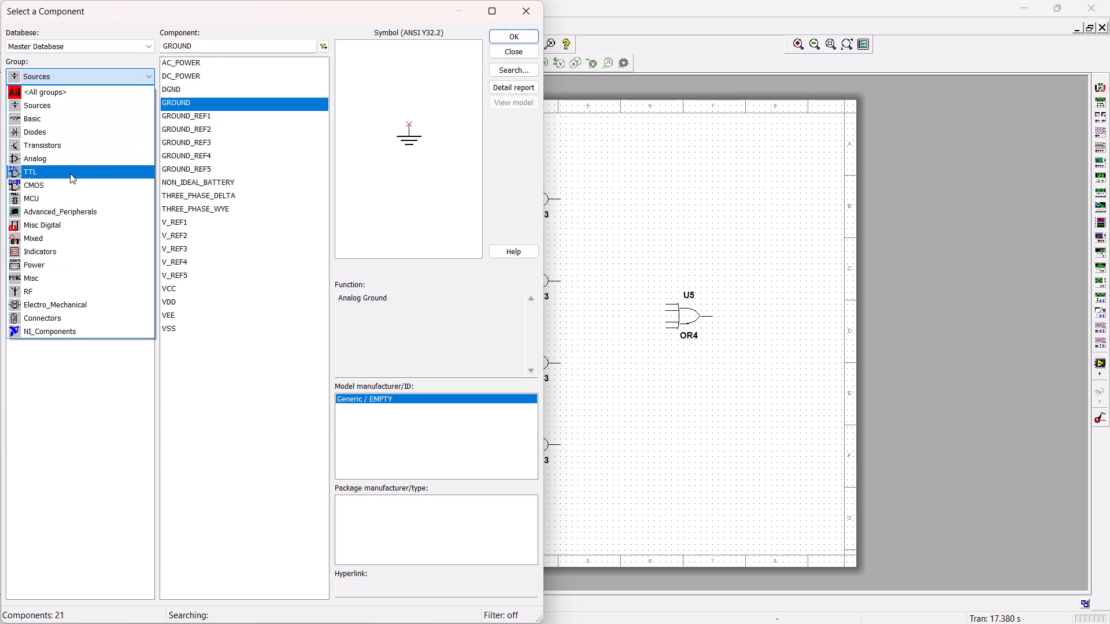
left_click(69, 173)
left_click(189, 50)
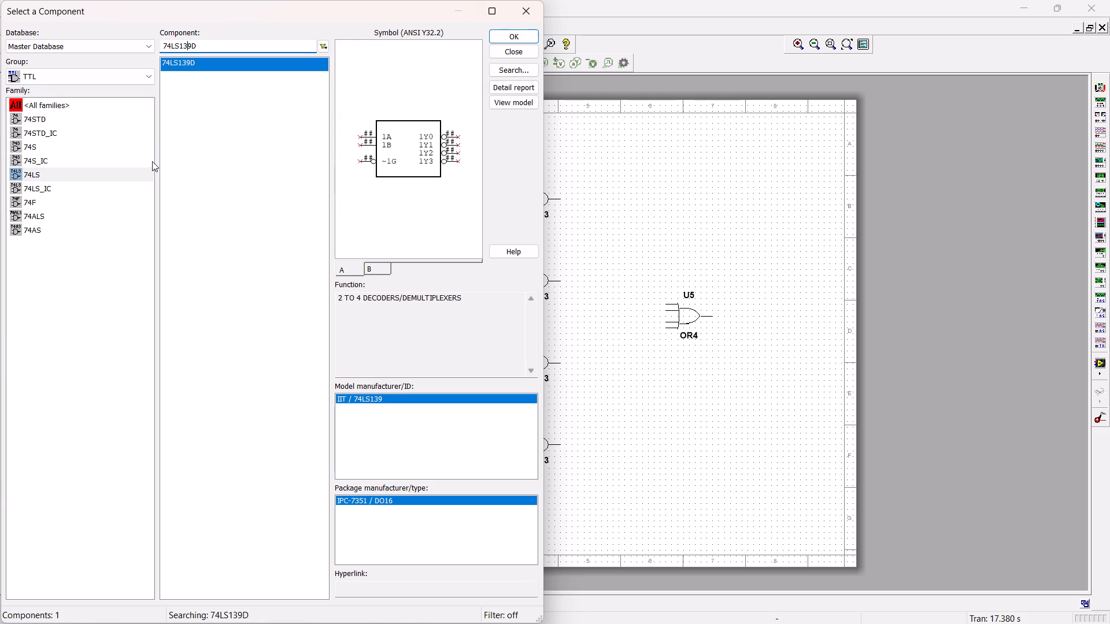
key("Right")
key("BackSpace")
key("BackSpace")
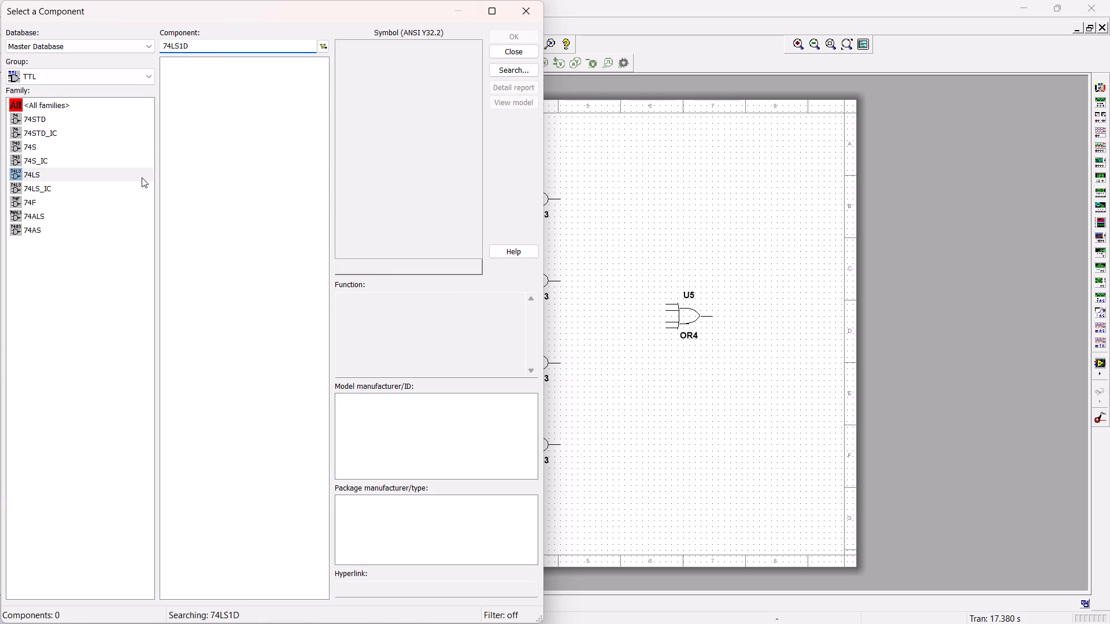
key("BackSpace")
key("0")
key("4")
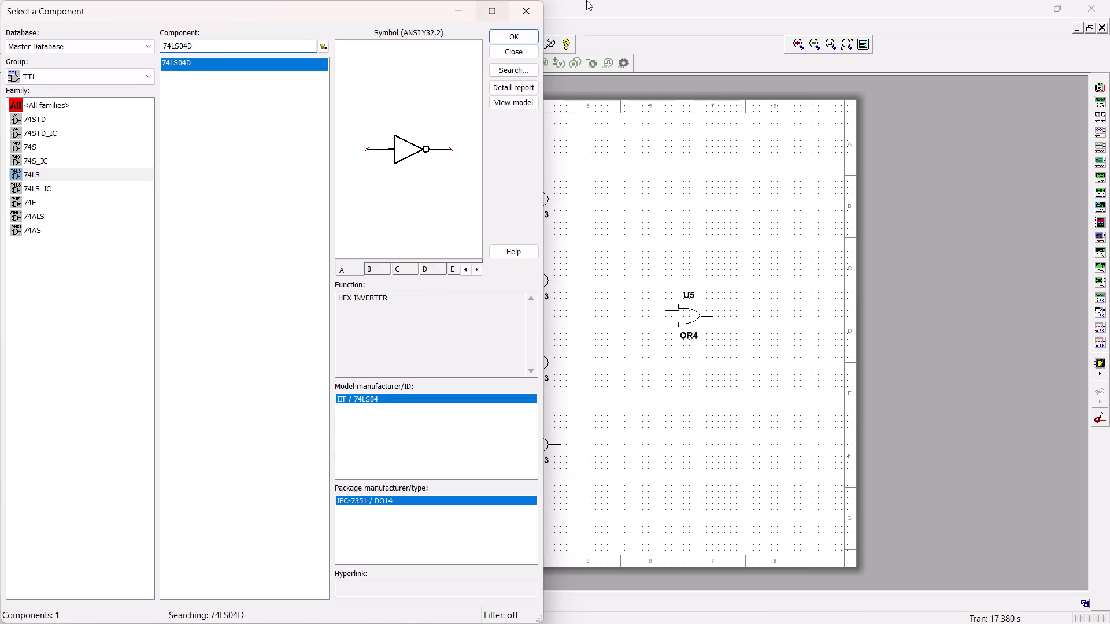
left_click(510, 31)
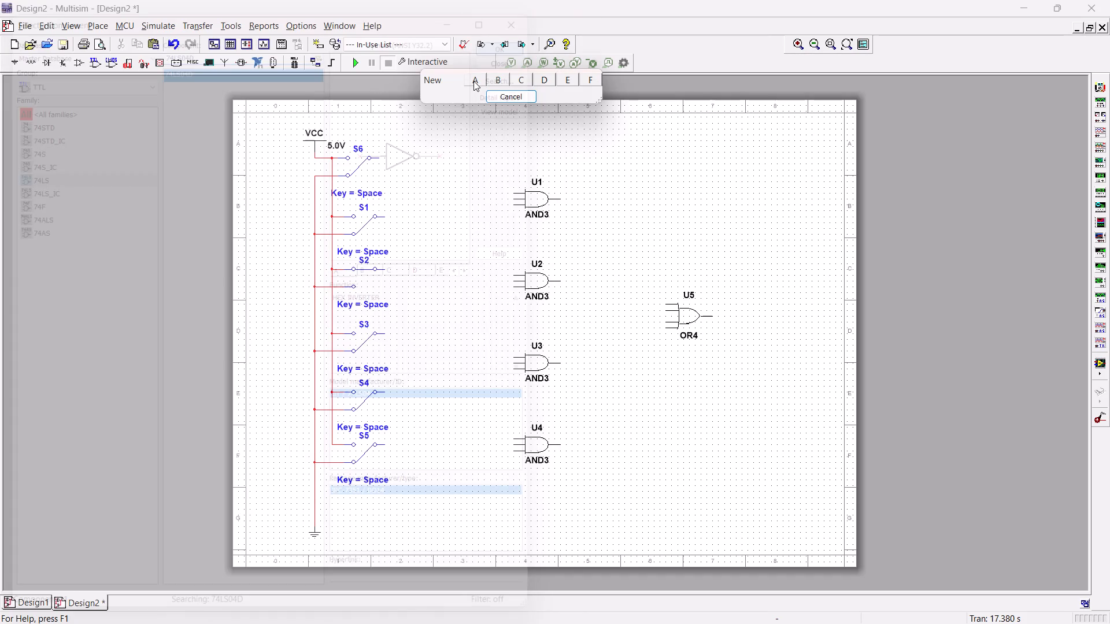
left_click_drag(473, 81, 479, 87)
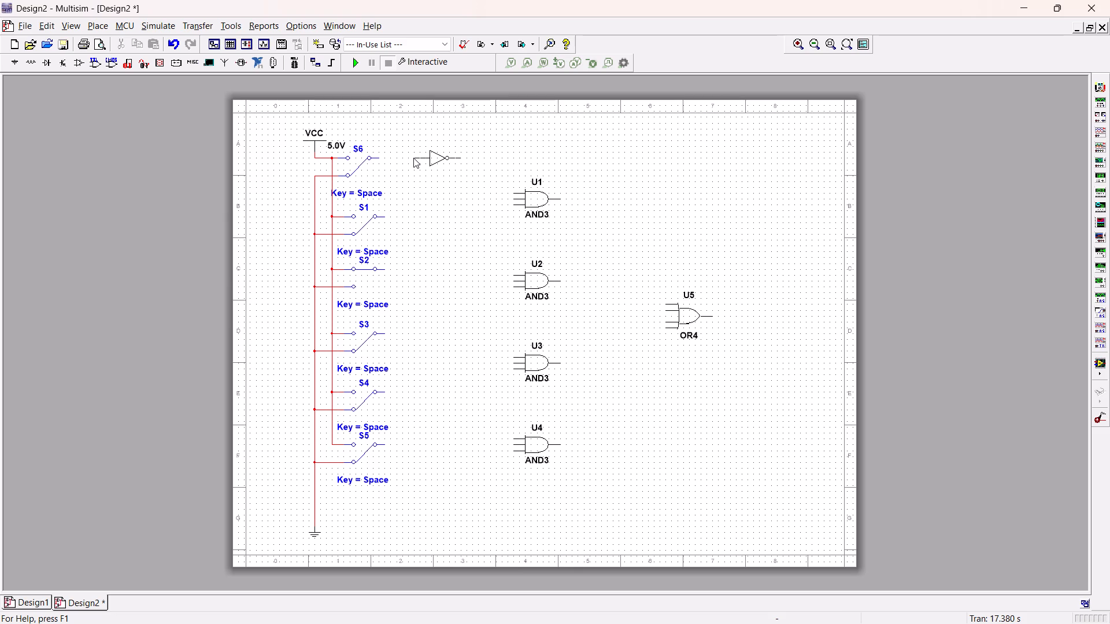
left_click(413, 158)
Place section A of a new 74LS04D inverter below the first one, level with S1's common contact, and finish placing.
left_click_drag(402, 147, 408, 154)
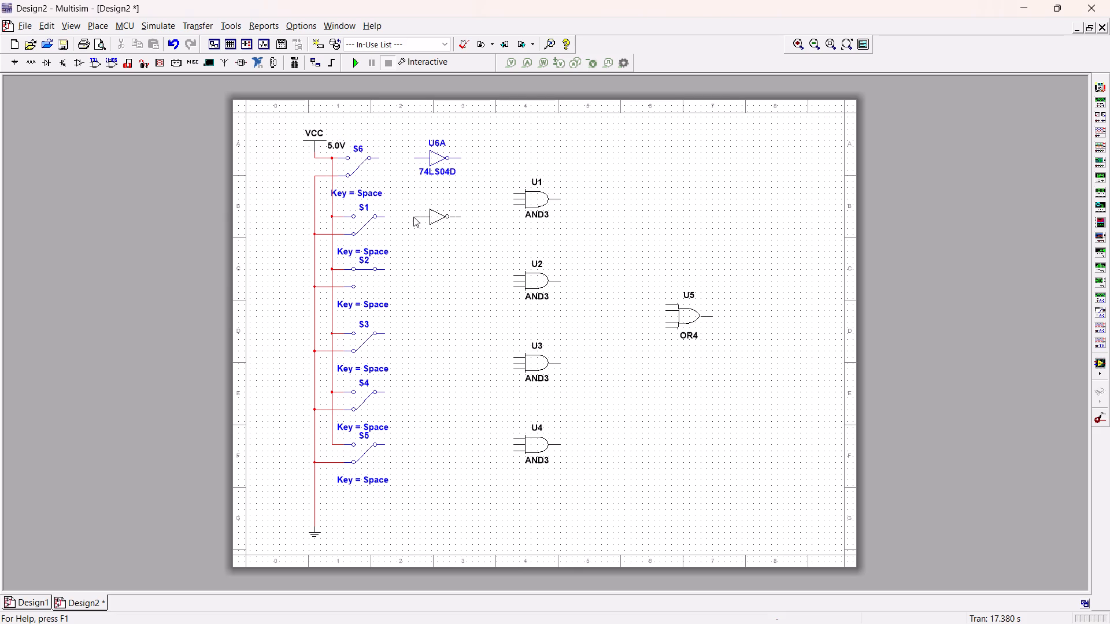
left_click(413, 217)
left_click(438, 248)
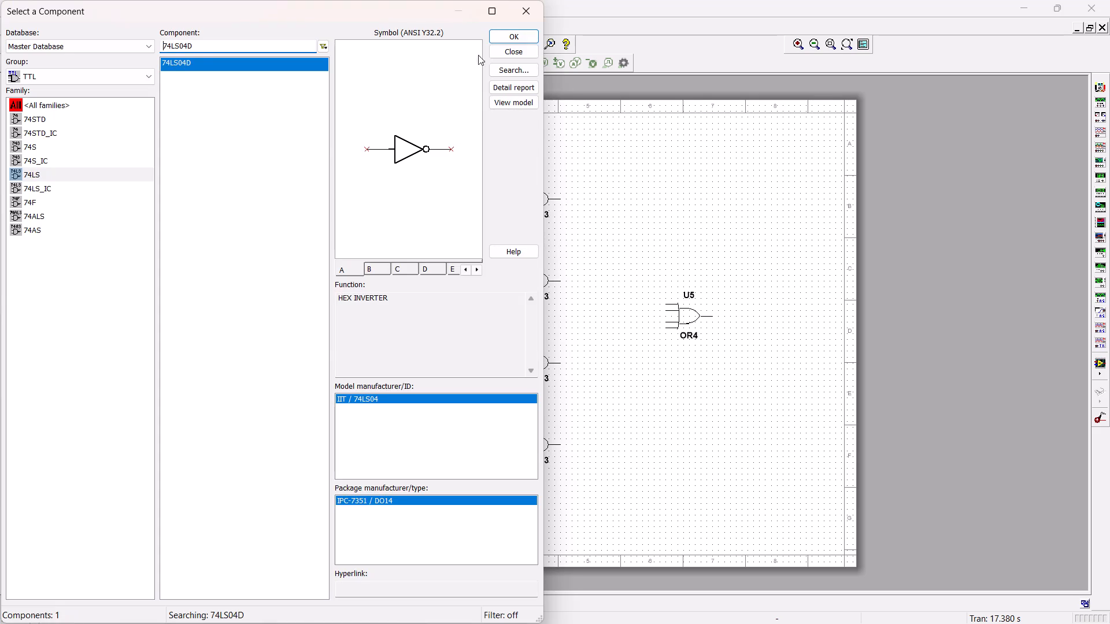
left_click(519, 16)
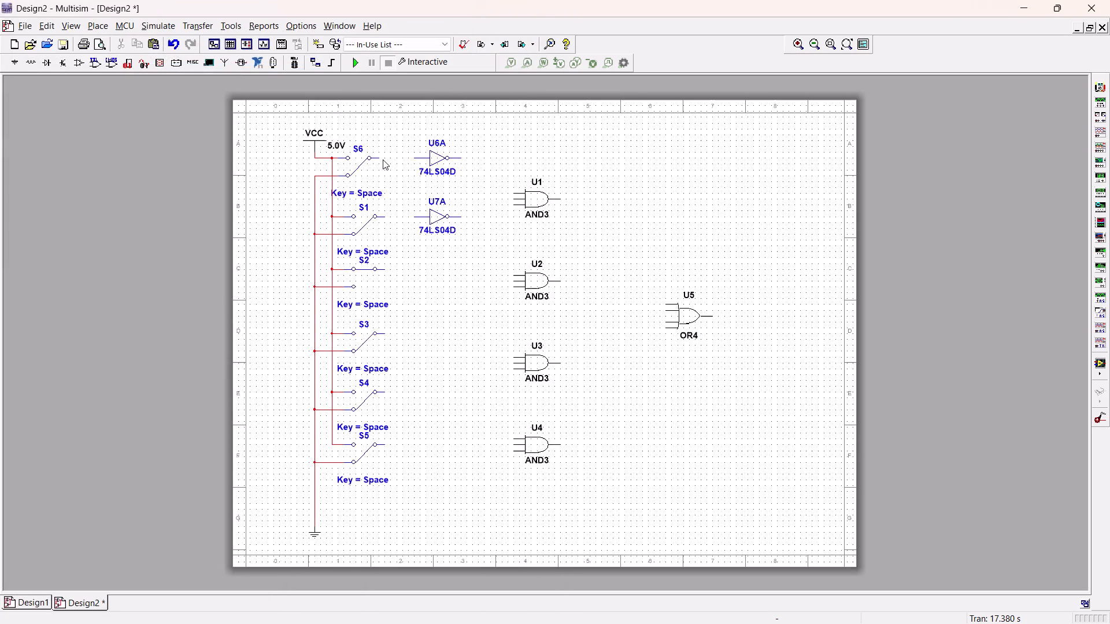
Wire S6 through inverter U6A to U1's upper input, and S1 through inverter U7A to U1's middle input.
left_click(378, 155)
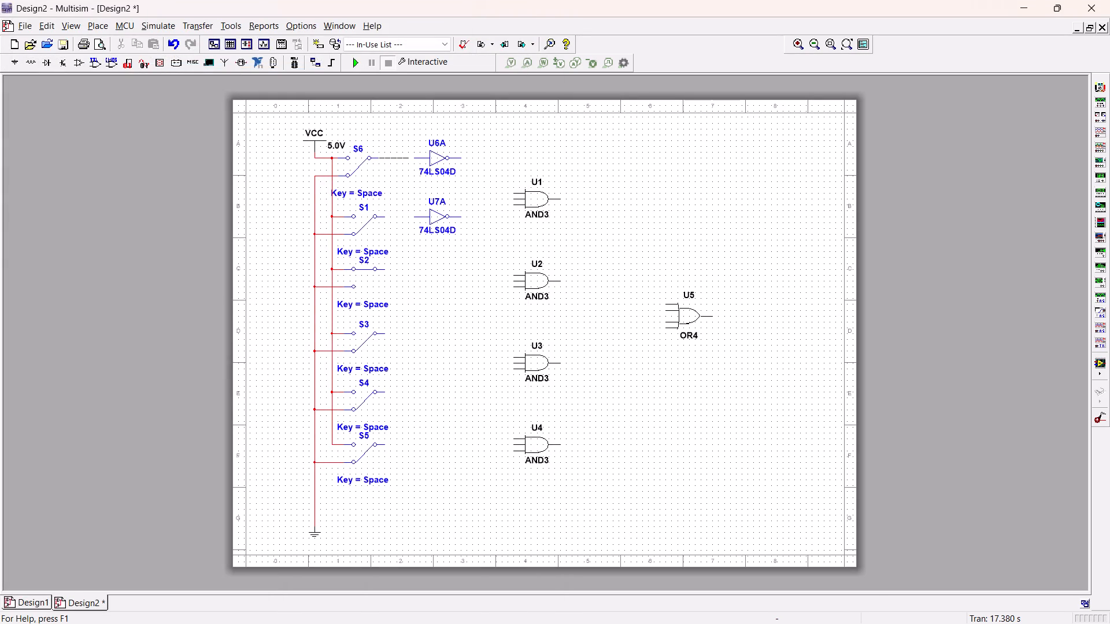
left_click(415, 157)
left_click(462, 157)
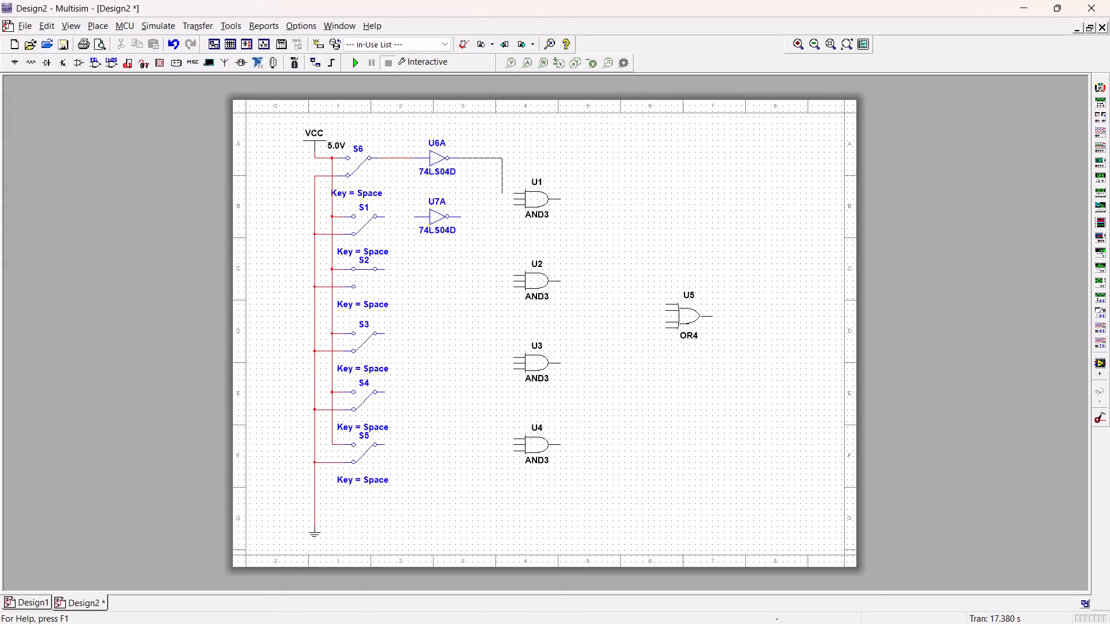
left_click(509, 194)
left_click(512, 194)
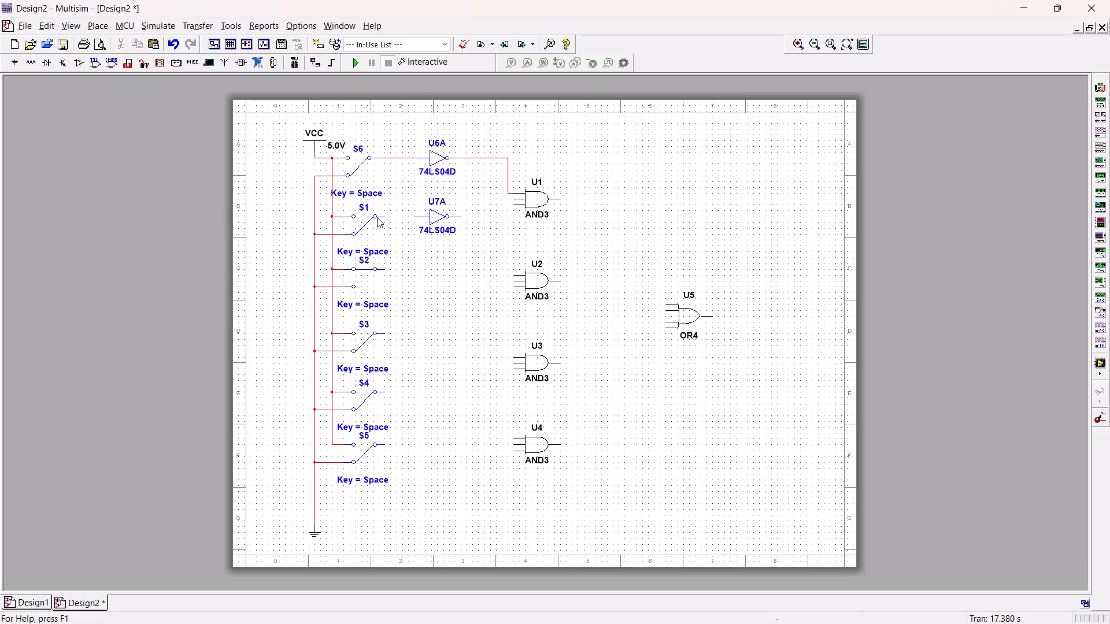
left_click(387, 215)
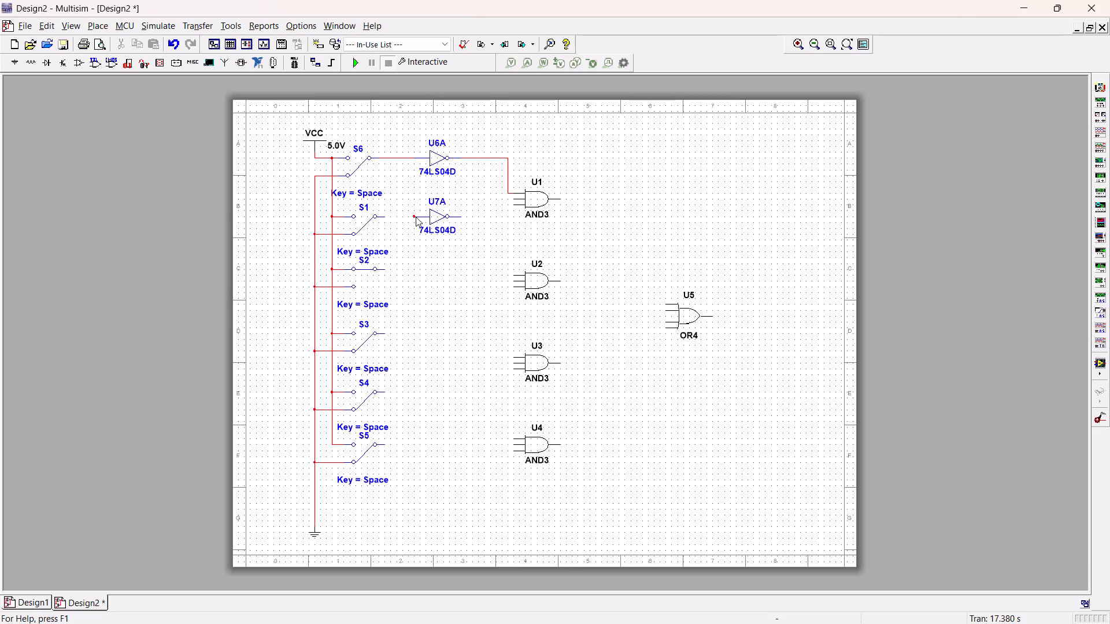
left_click(416, 217)
left_click(460, 217)
left_click(514, 198)
Wire the common contact of S2 to the lower input of U1, routing it with bends around U7A's output wire.
left_click(386, 269)
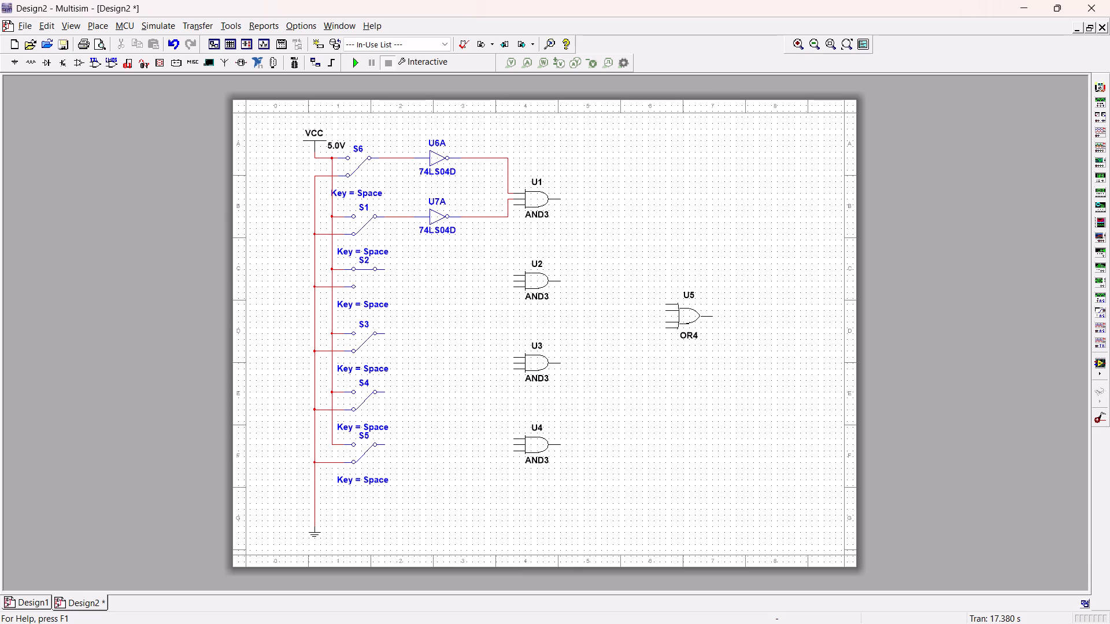
left_click(461, 264)
left_click(480, 212)
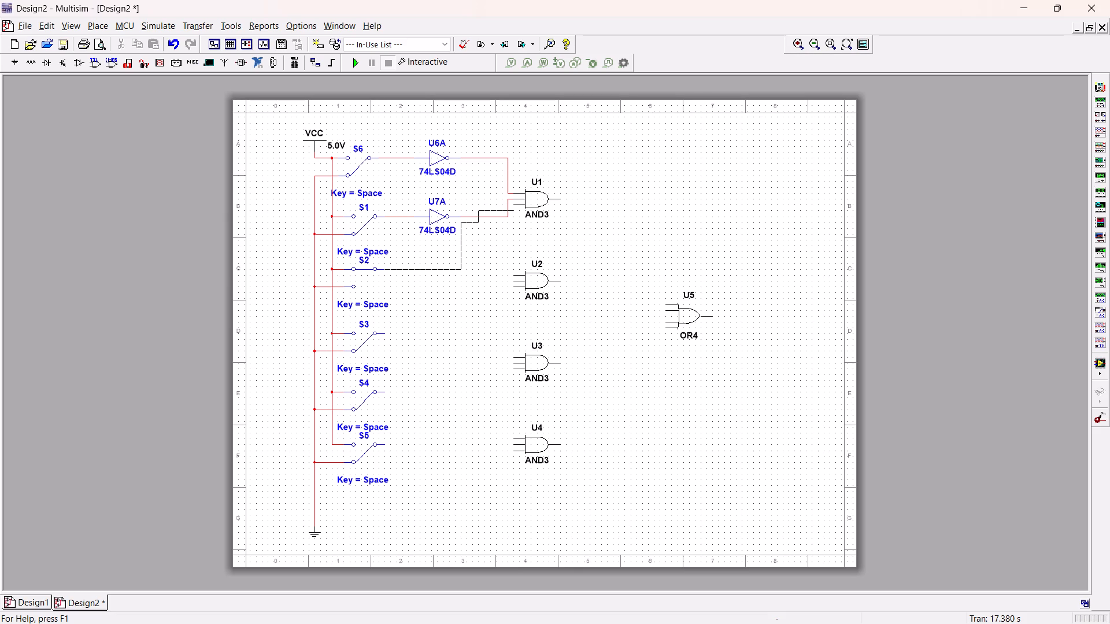
left_click(514, 205)
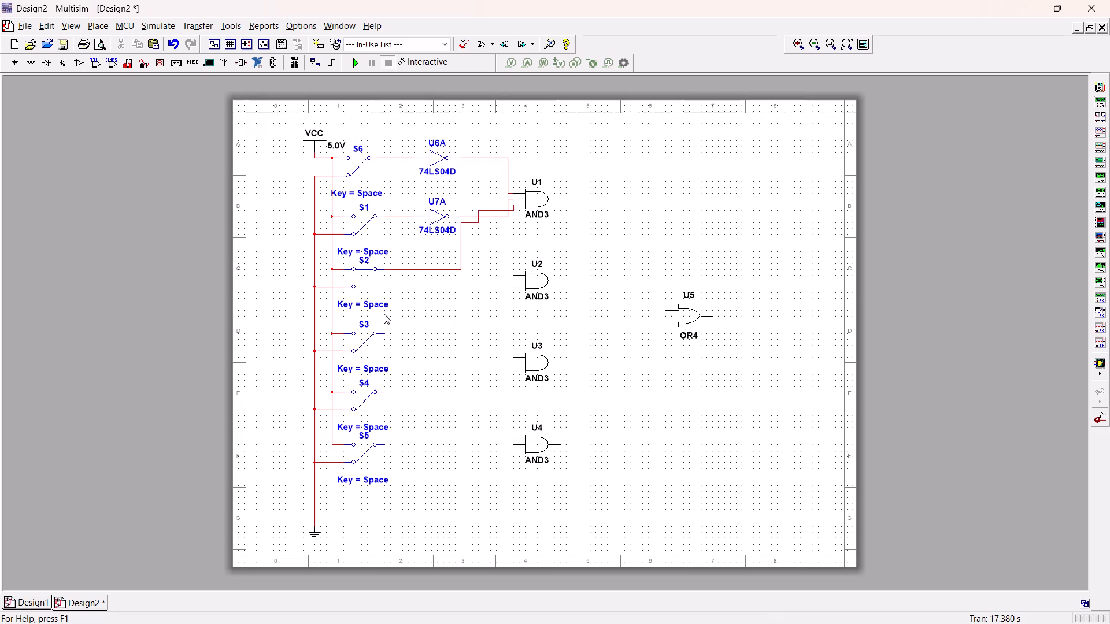
Wire U2's upper input to U6A's output, its middle input to S1's uninverted line, and its lower input to S3.
left_click(512, 274)
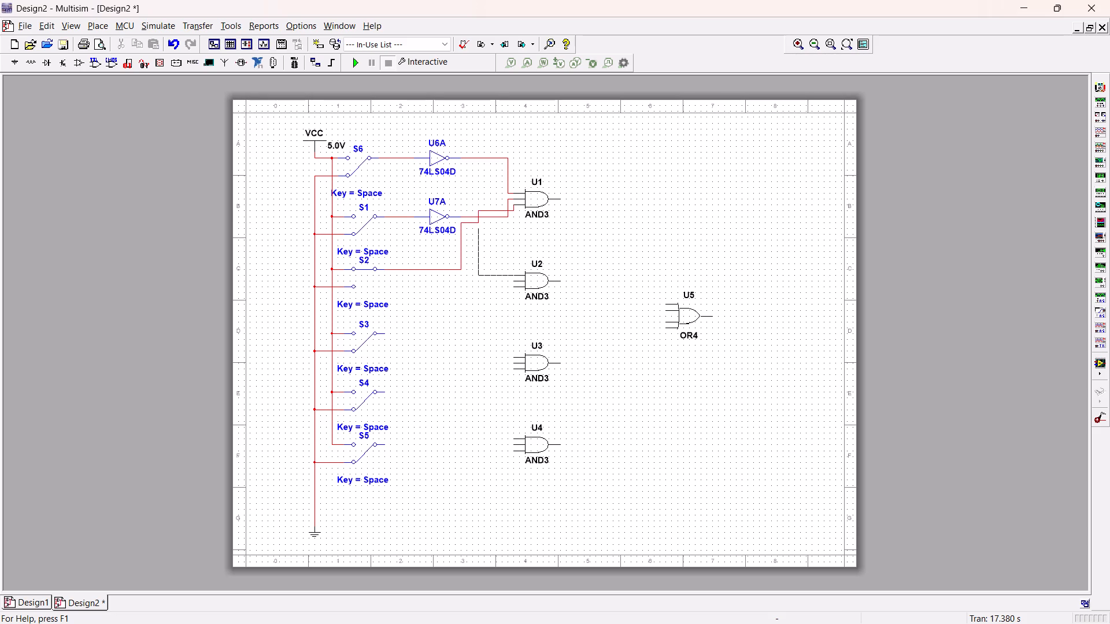
left_click(468, 158)
left_click(514, 280)
left_click(397, 214)
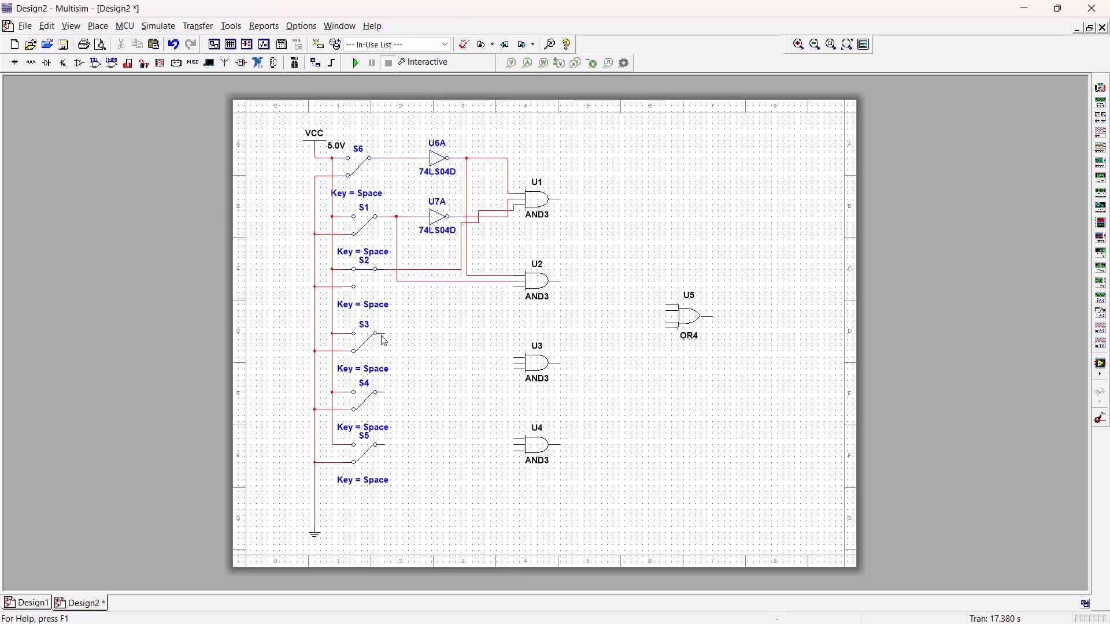
left_click(386, 330)
left_click(434, 325)
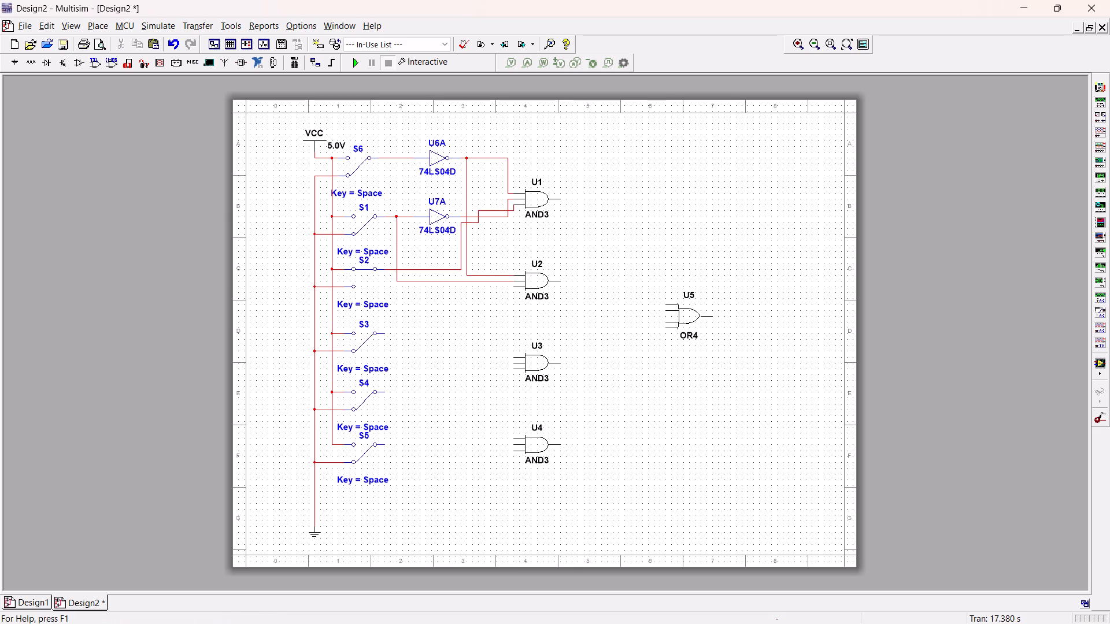
left_click(386, 334)
left_click(462, 287)
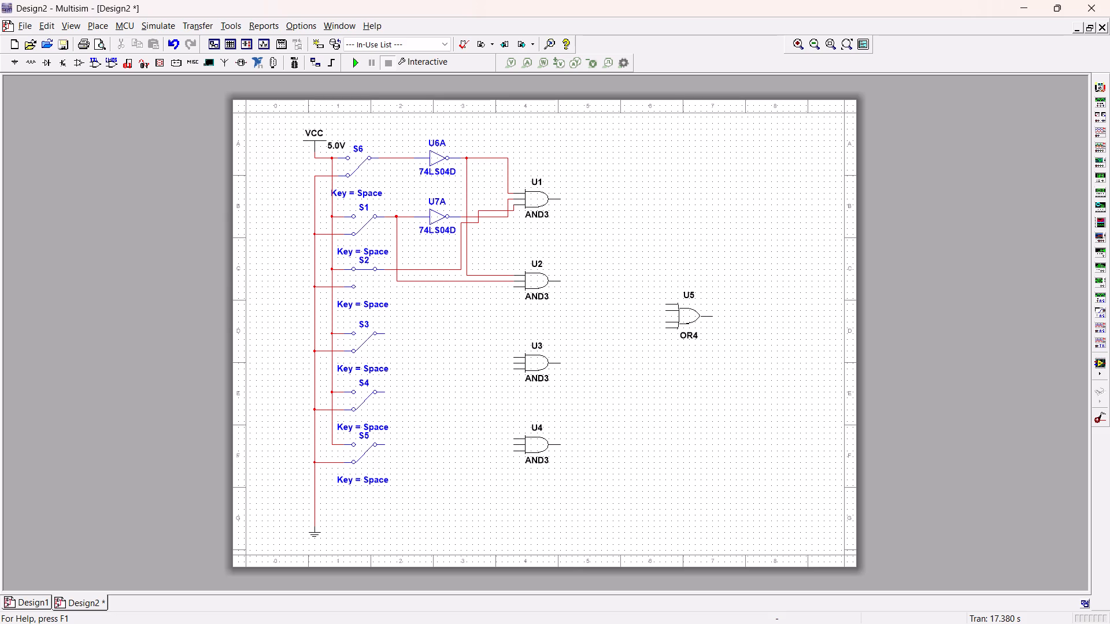
left_click(515, 287)
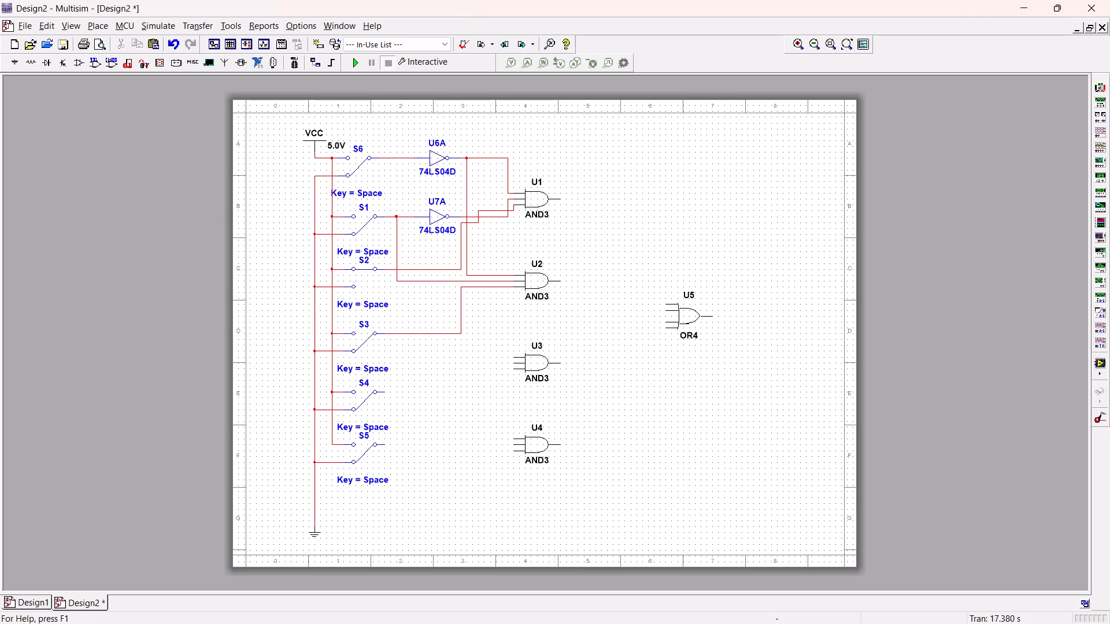
Wire U3's upper input to S6's uninverted line, its middle input to U7A's output, and its lower input to S4.
left_click(513, 356)
left_click(401, 156)
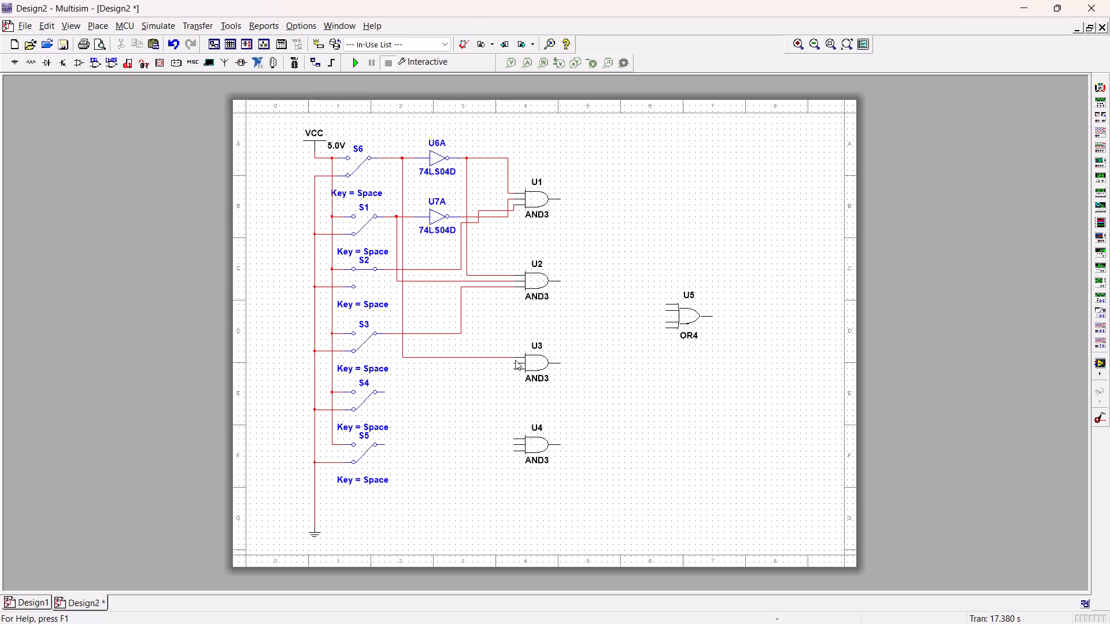
left_click(515, 363)
left_click(494, 218)
left_click(386, 392)
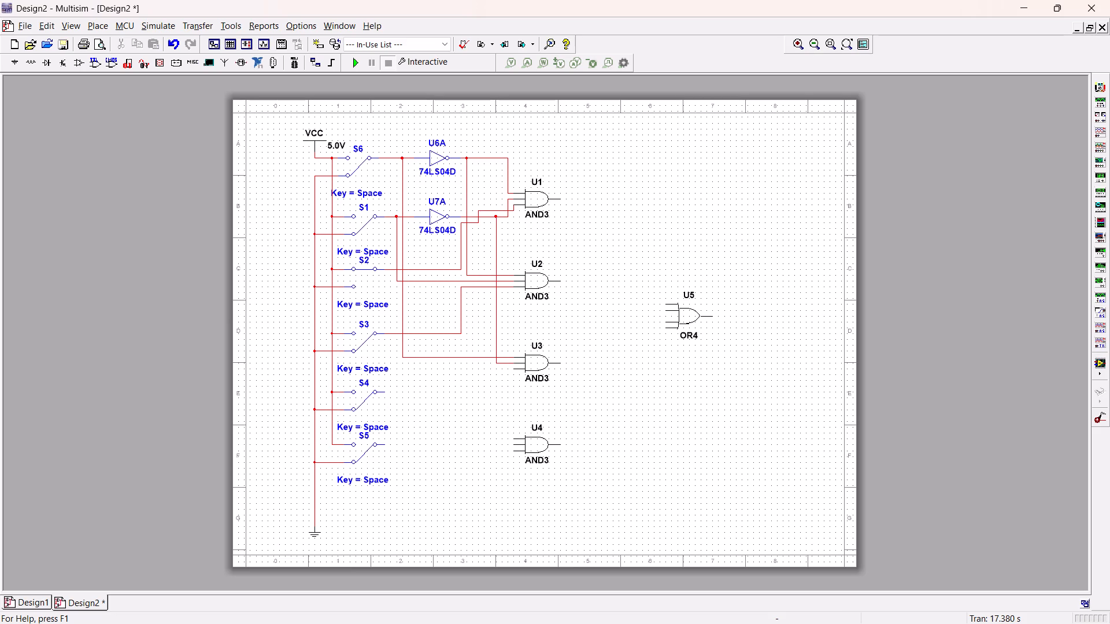
left_click(511, 369)
Wire U4's upper input to S1's uninverted line, its middle input to S6's uninverted line, and its lower input to S5.
left_click(513, 439)
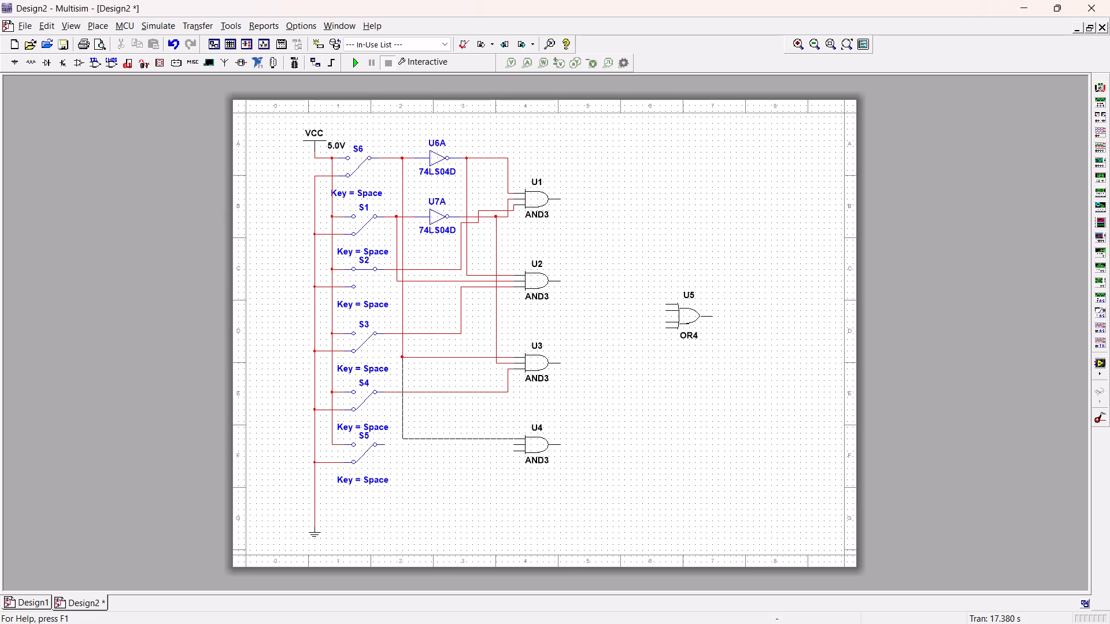
left_click(397, 281)
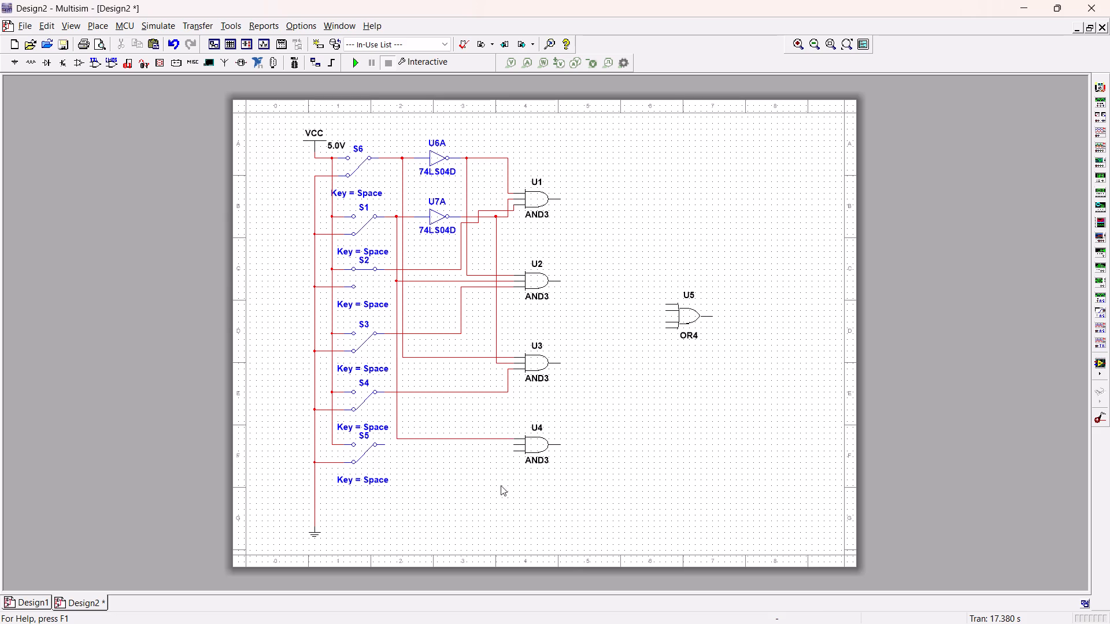
left_click(513, 445)
left_click(400, 355)
left_click(386, 444)
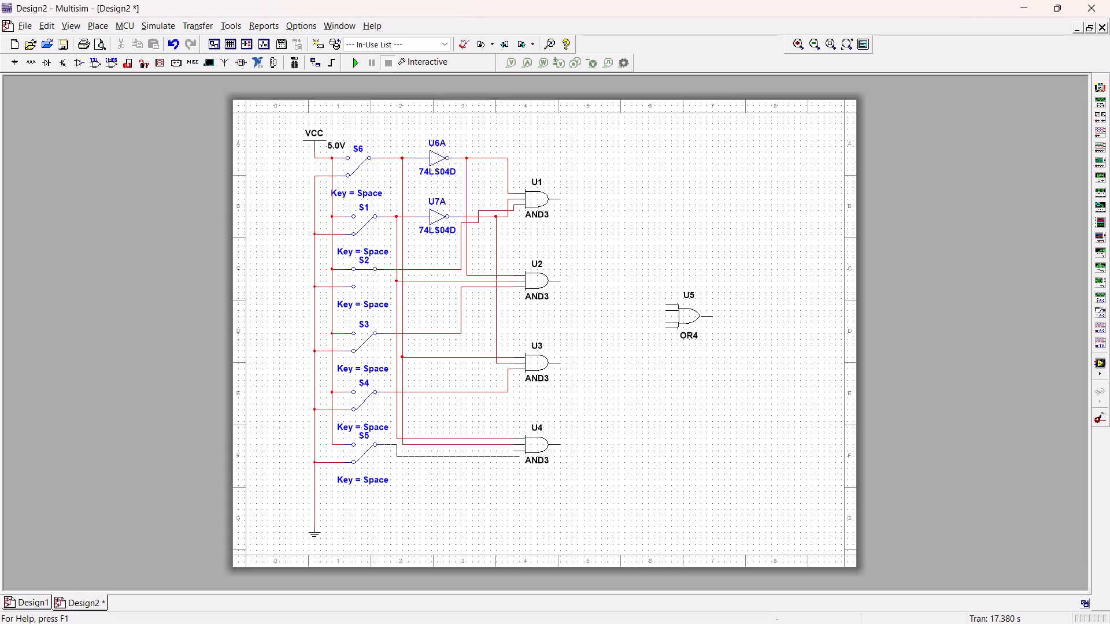
left_click(516, 453)
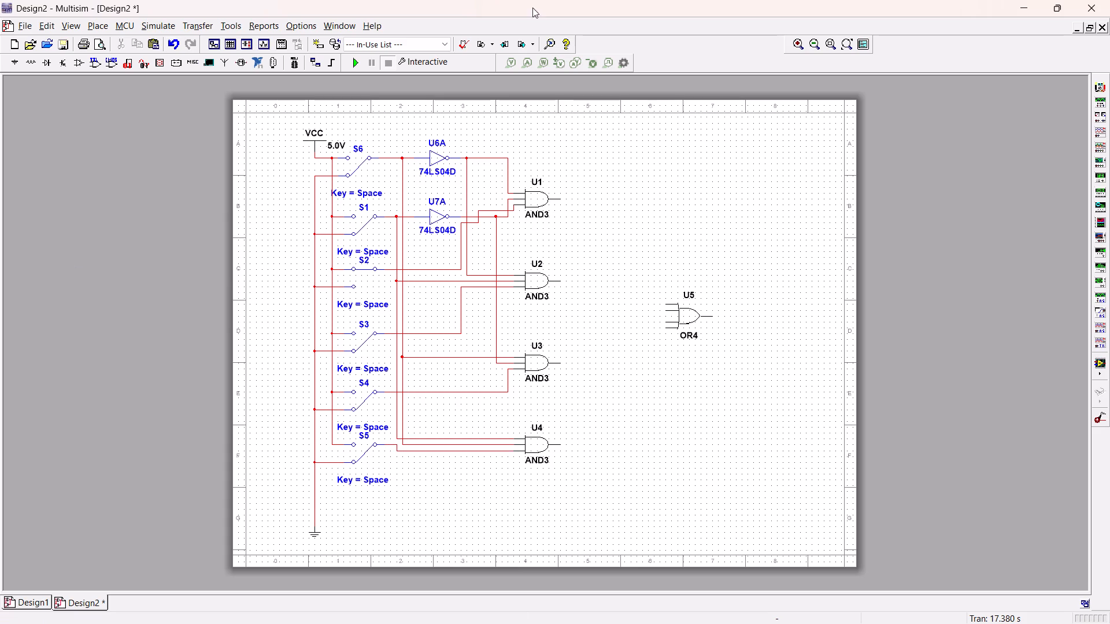
Wire the outputs of AND gates U1, U2, U3 and U4 to the four inputs of OR gate U5, in order from top to bottom.
left_click(560, 196)
left_click(584, 199)
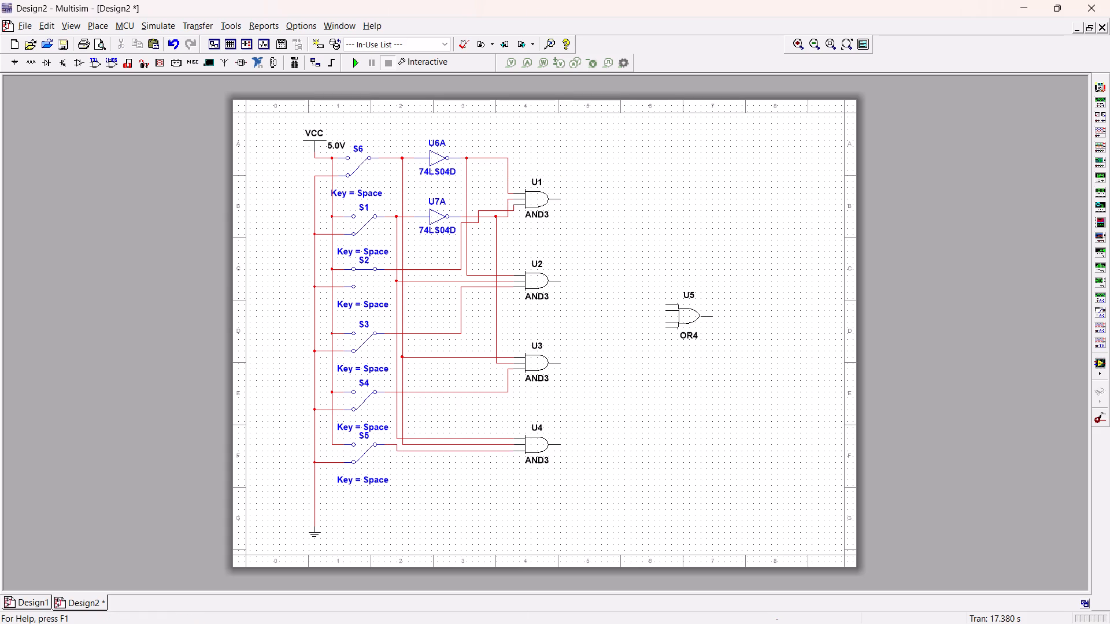
left_click(561, 199)
left_click(667, 303)
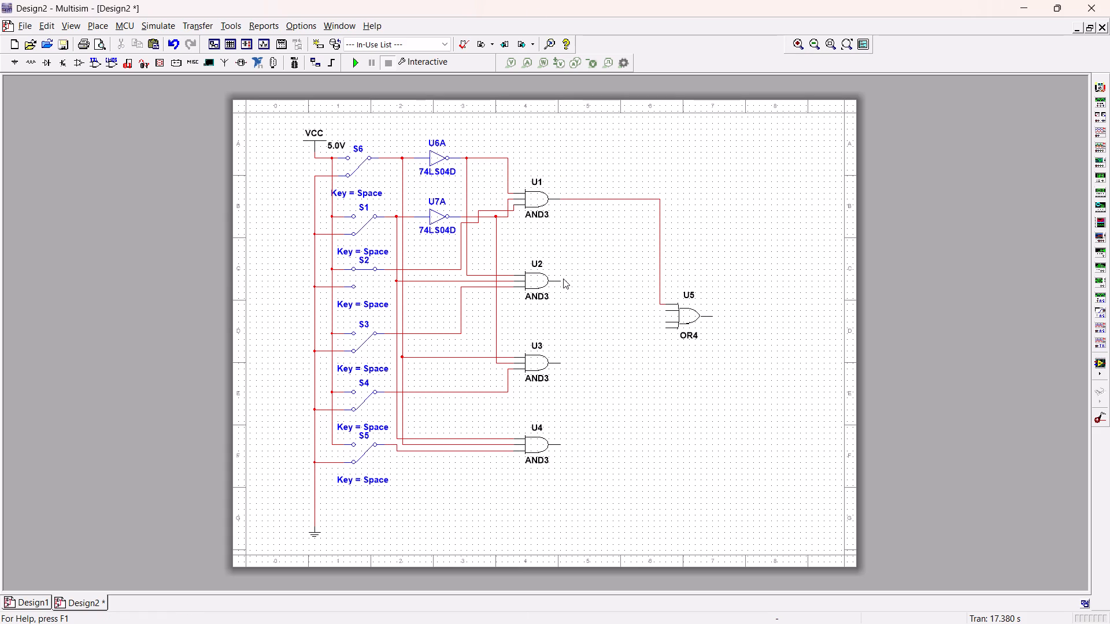
left_click(566, 283)
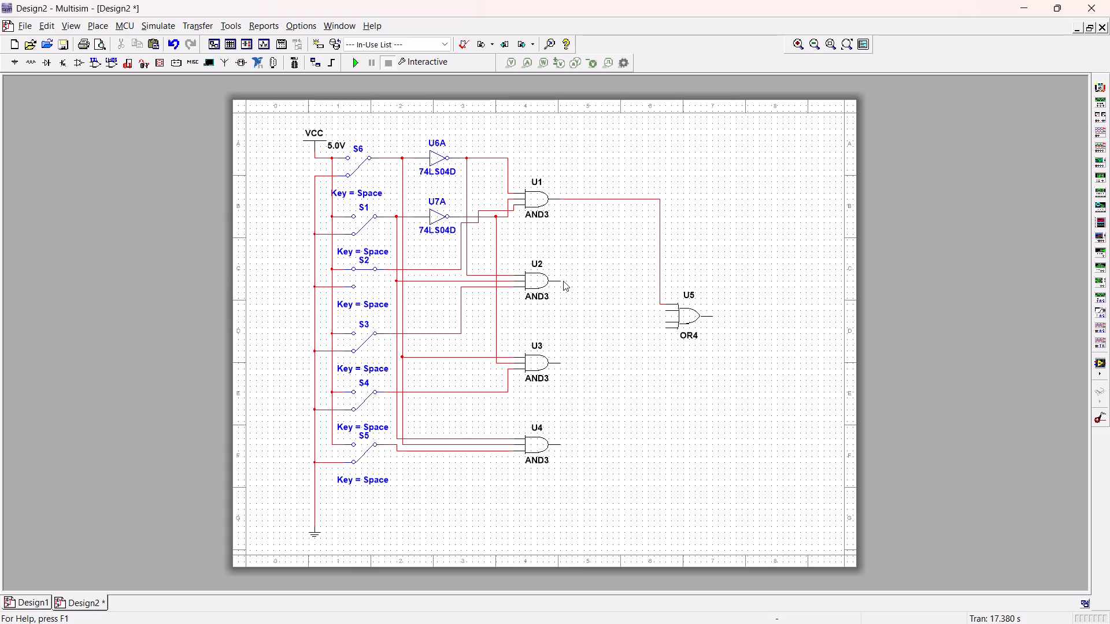
left_click(560, 283)
left_click(667, 310)
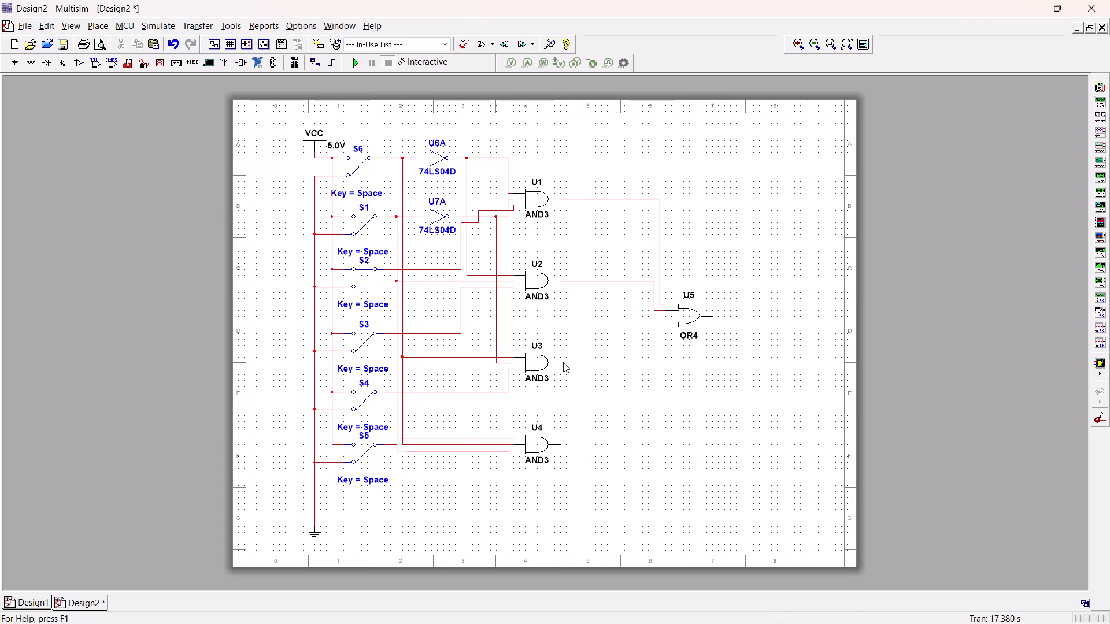
left_click(563, 362)
left_click(560, 362)
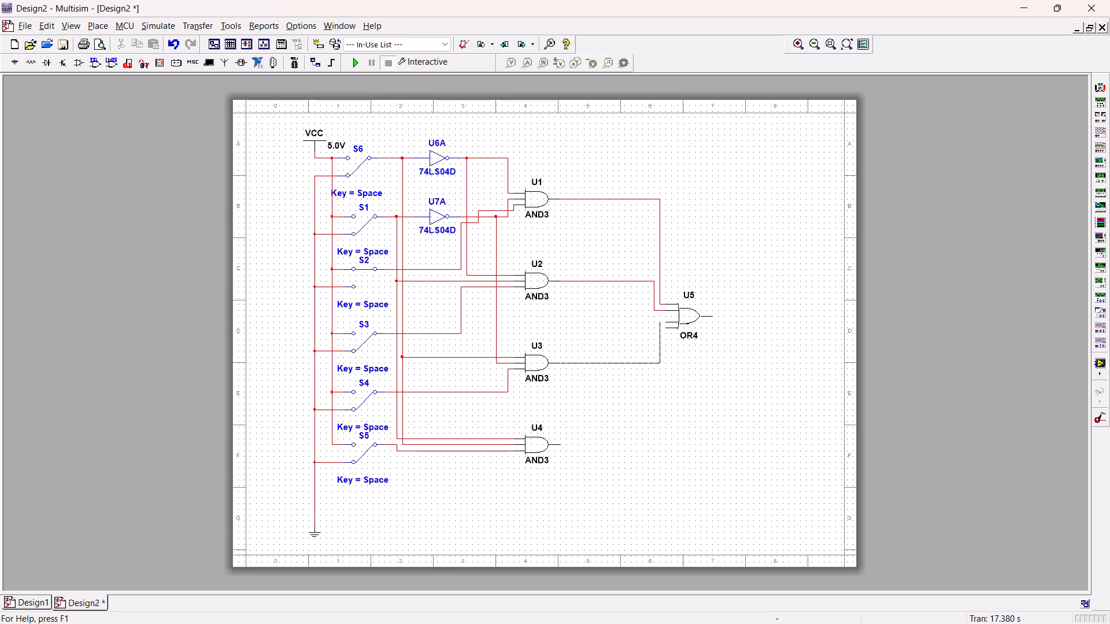
left_click(664, 322)
left_click(560, 445)
left_click(667, 330)
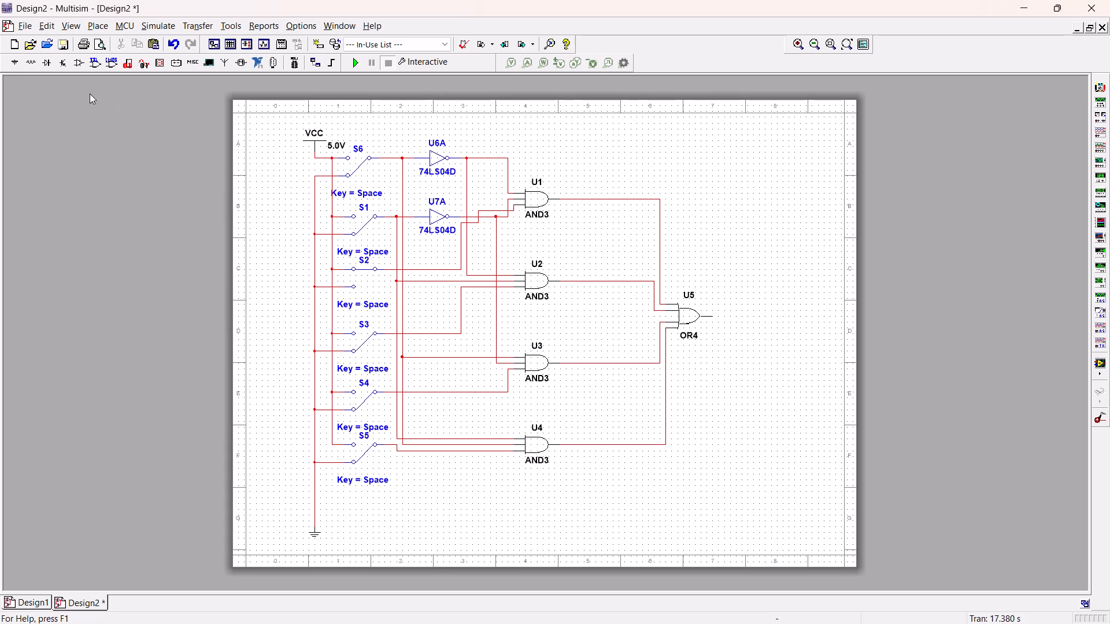
Place a PROBE_DIG_RED indicator beyond the OR4 gate and wire it to U5's output.
left_click(9, 61)
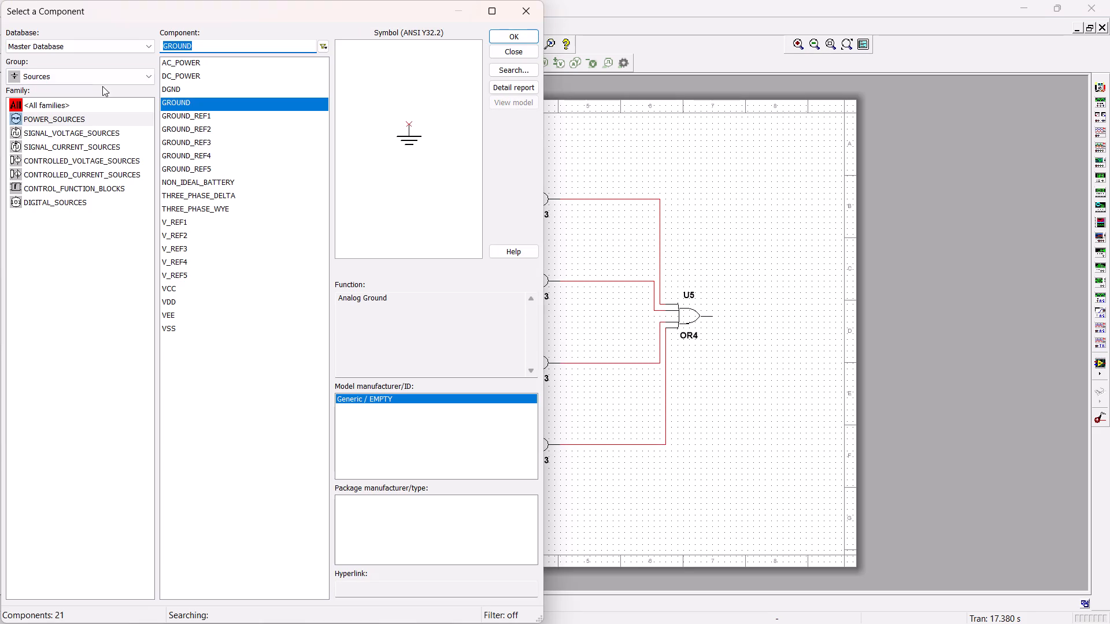
left_click(103, 80)
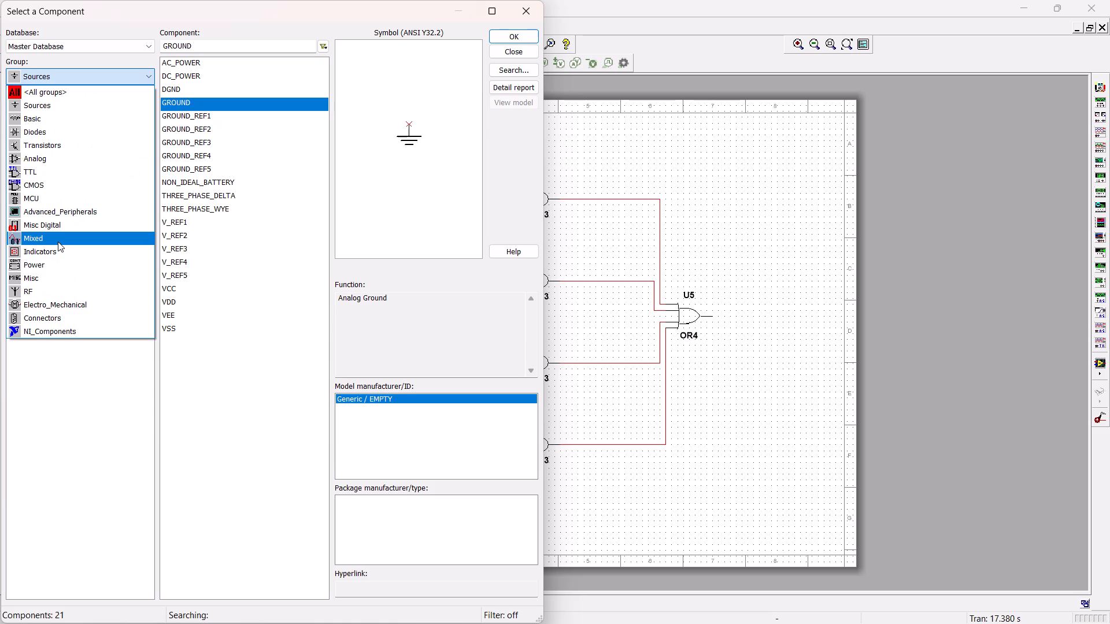
left_click(56, 249)
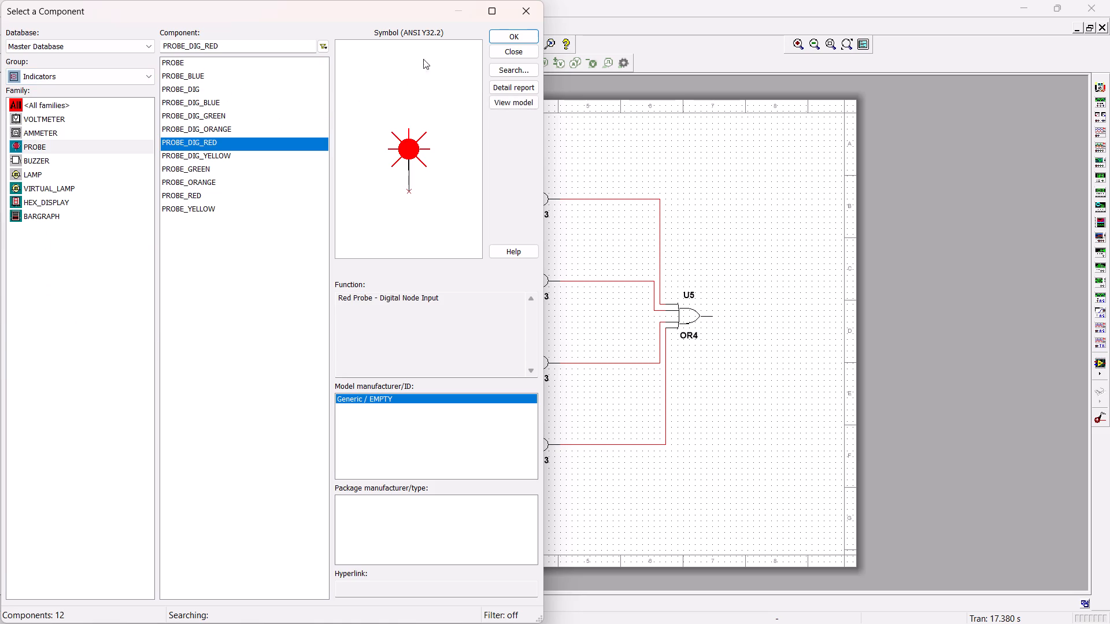
left_click(499, 31)
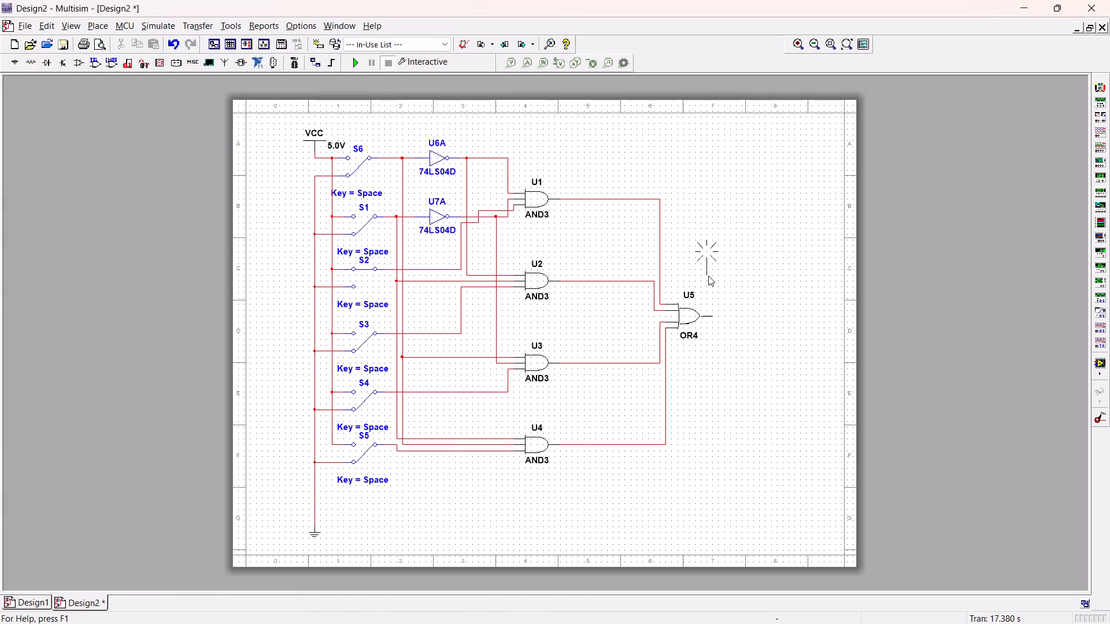
left_click(760, 313)
left_click(536, 9)
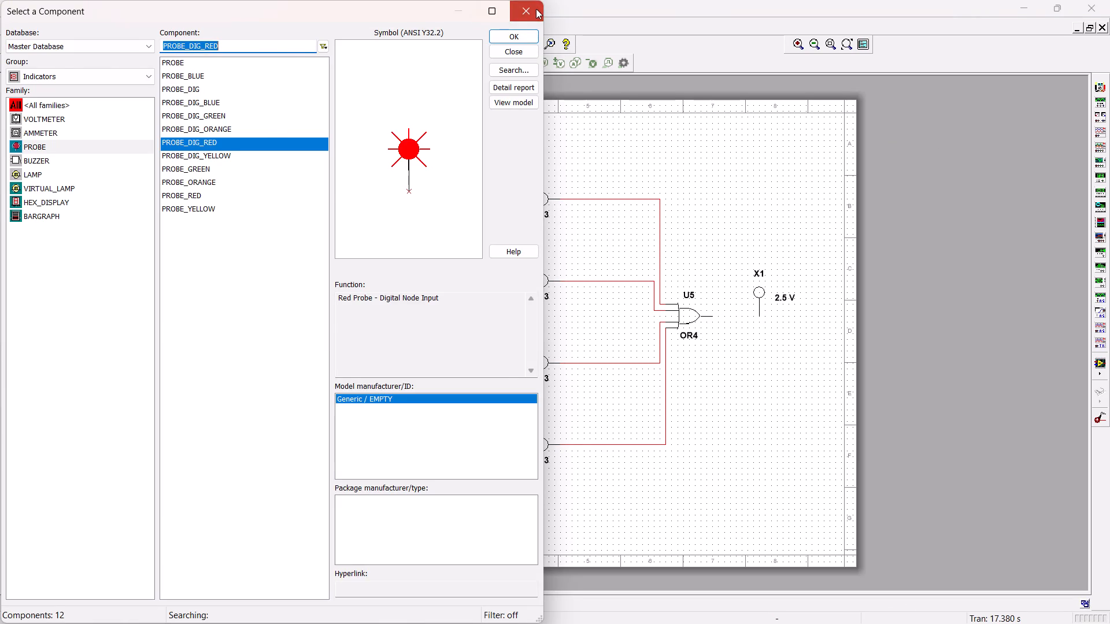
left_click(714, 315)
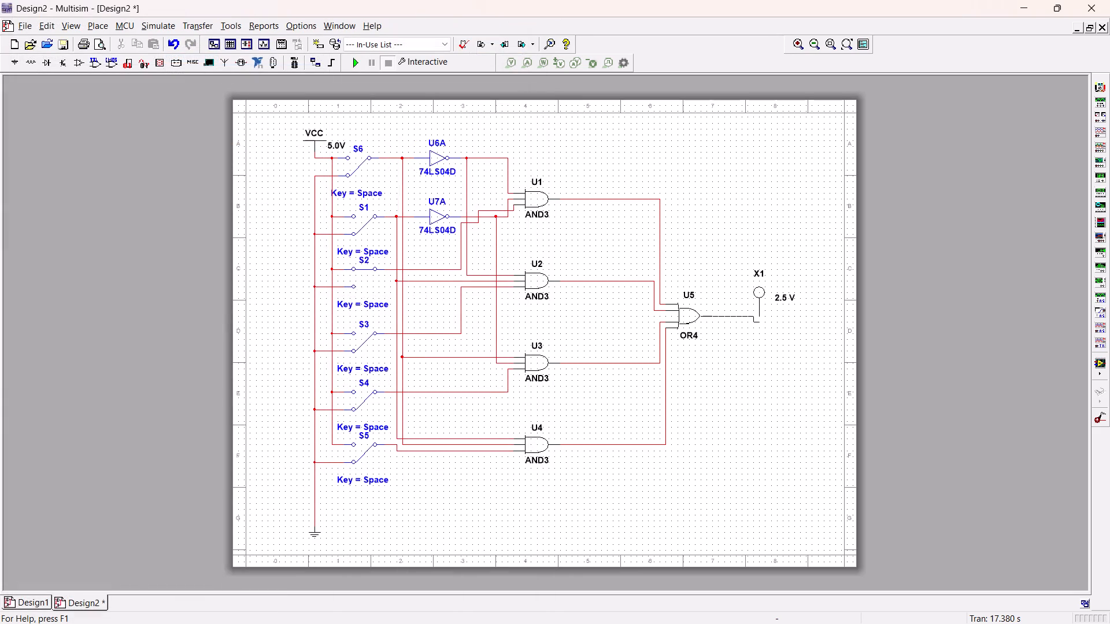
left_click(758, 316)
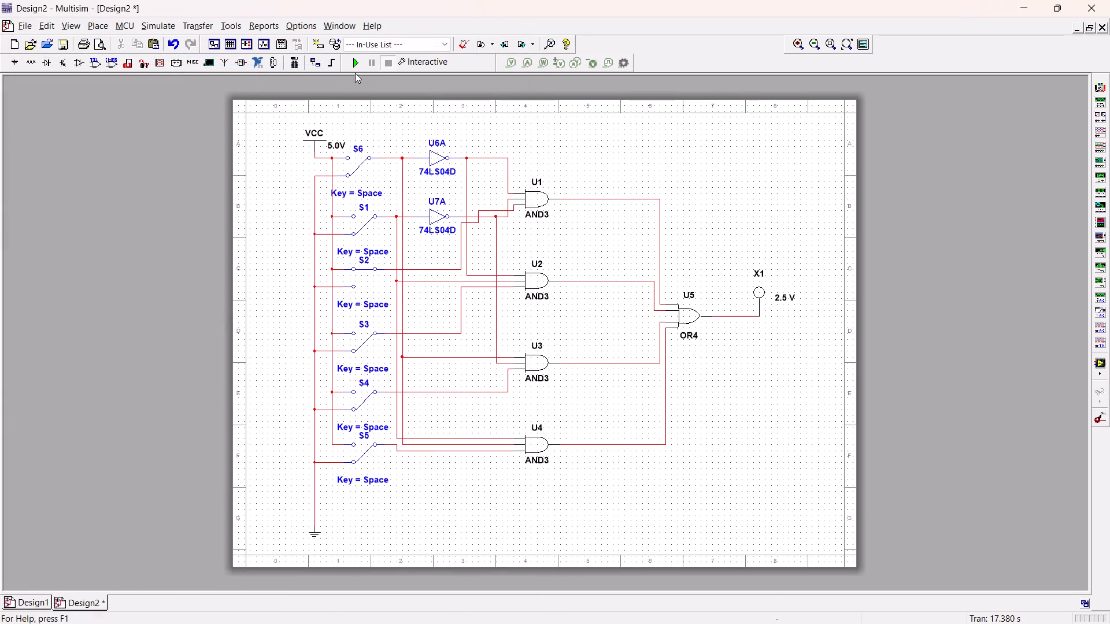
Run the simulation and test the multiplexer by switching S6 and S1 to VCC, S2 to ground, and S5 to VCC.
left_click(357, 60)
left_click(9, 510)
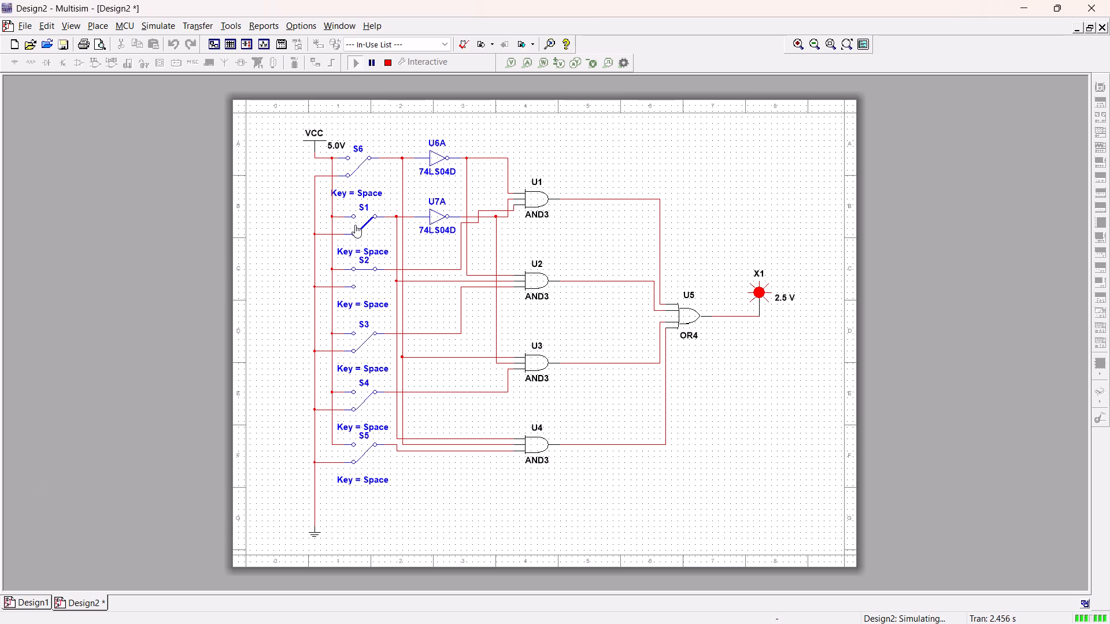
left_click_drag(358, 167, 358, 180)
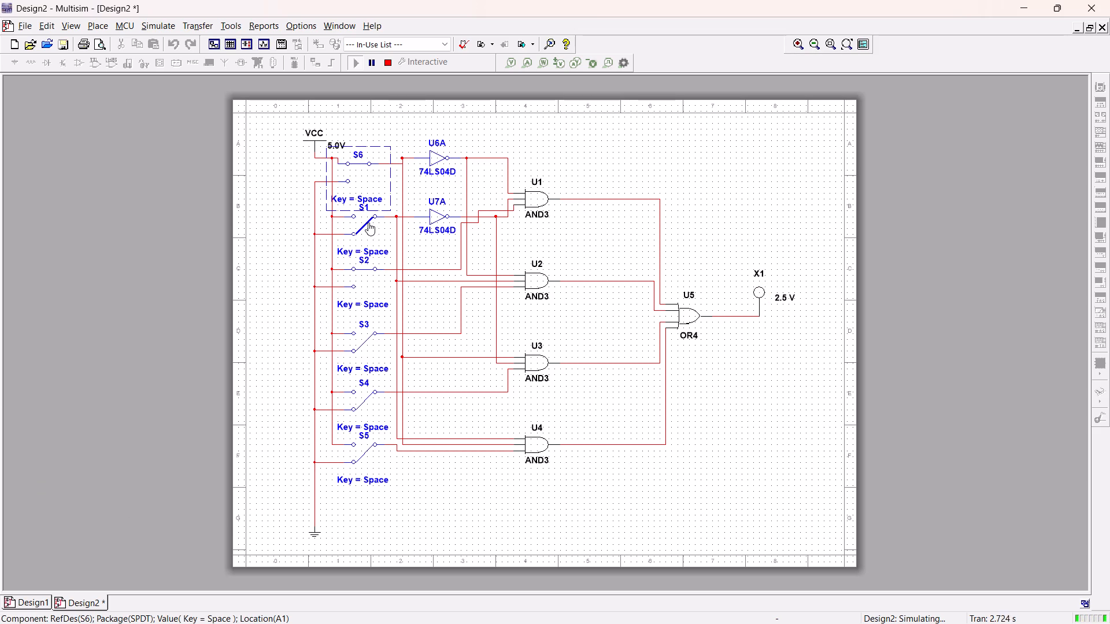
left_click(368, 222)
left_click(364, 269)
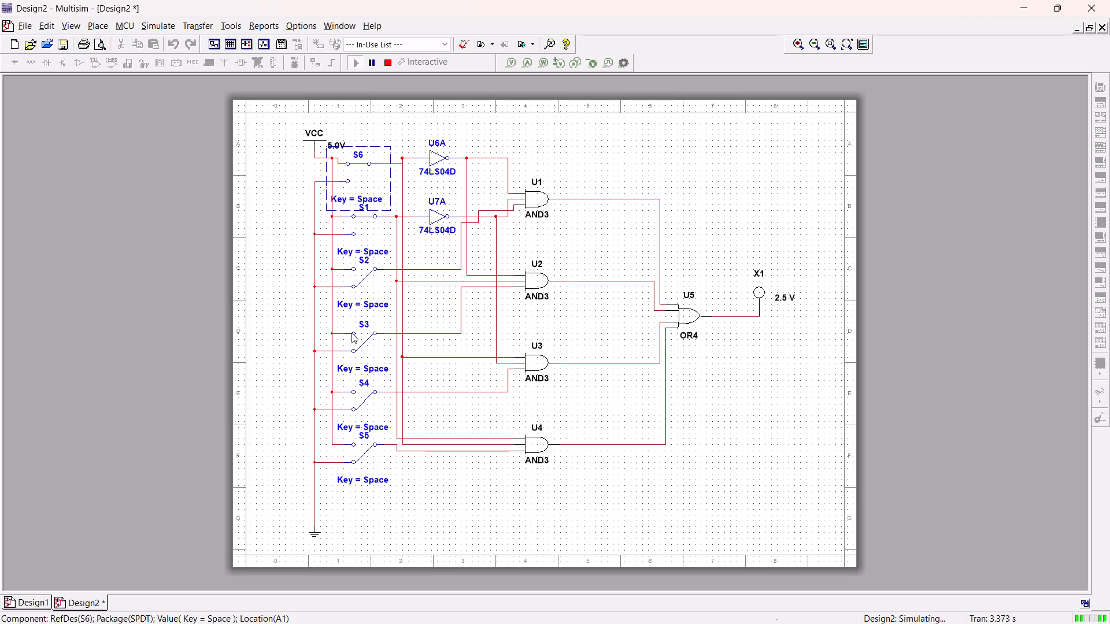
left_click(365, 456)
left_click(806, 466)
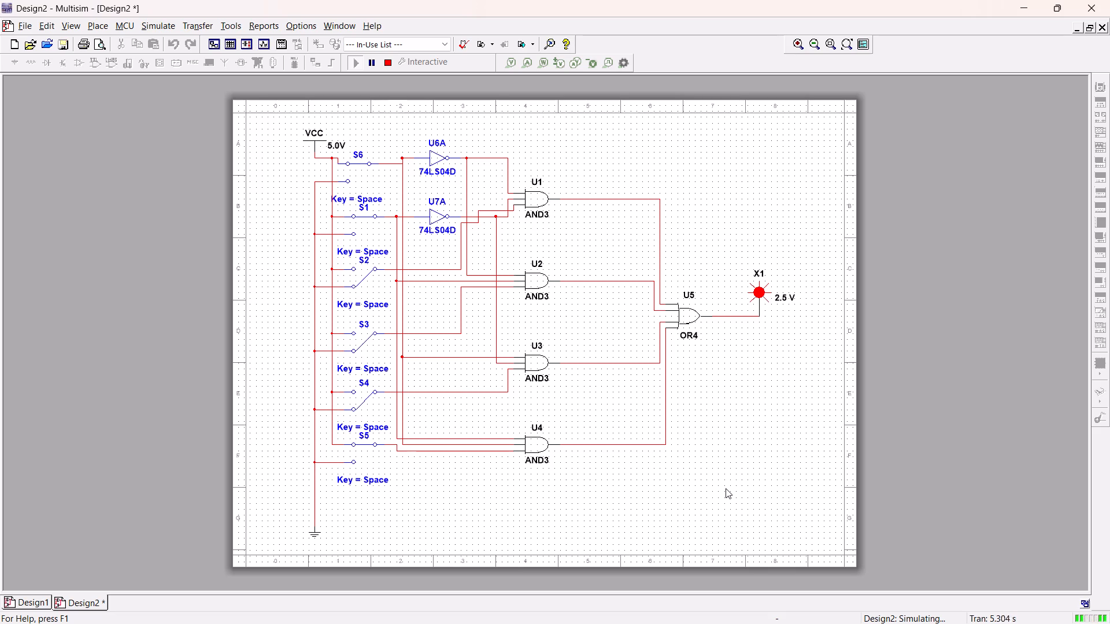
Select the entire multiplexer circuit, stop the simulation and delete everything selected.
key("ctrl+a")
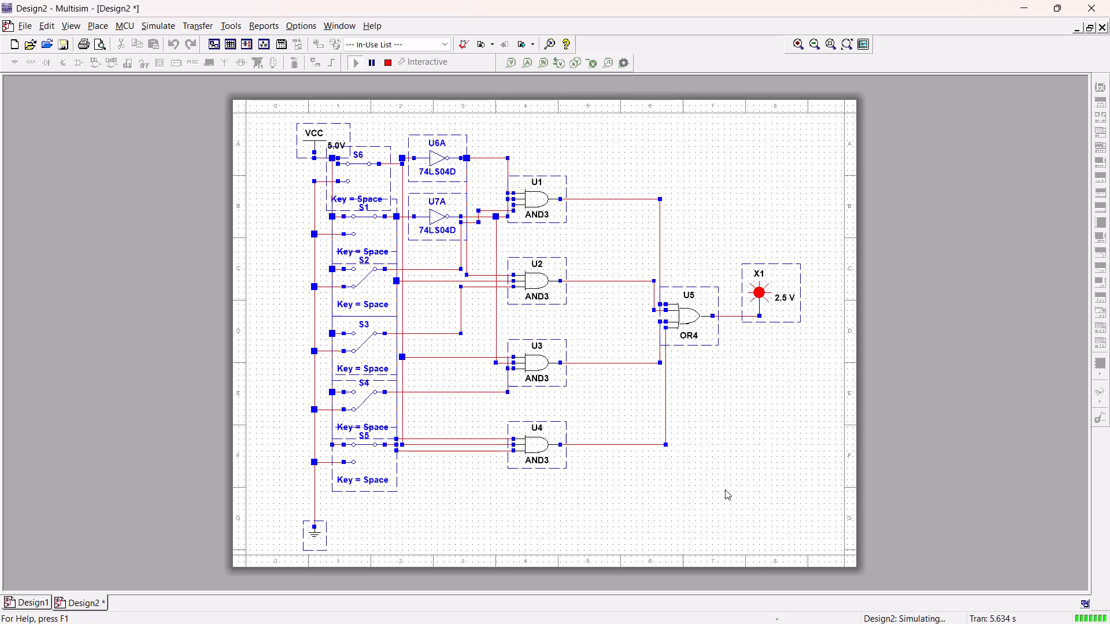
left_click(384, 59)
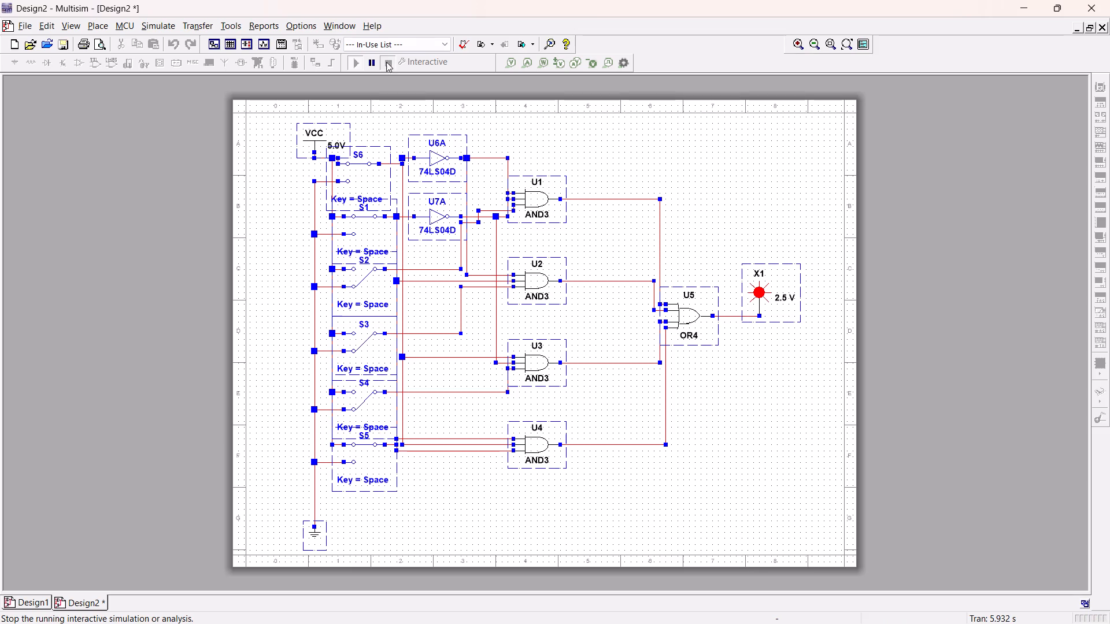
right_click(363, 189)
left_click(397, 247)
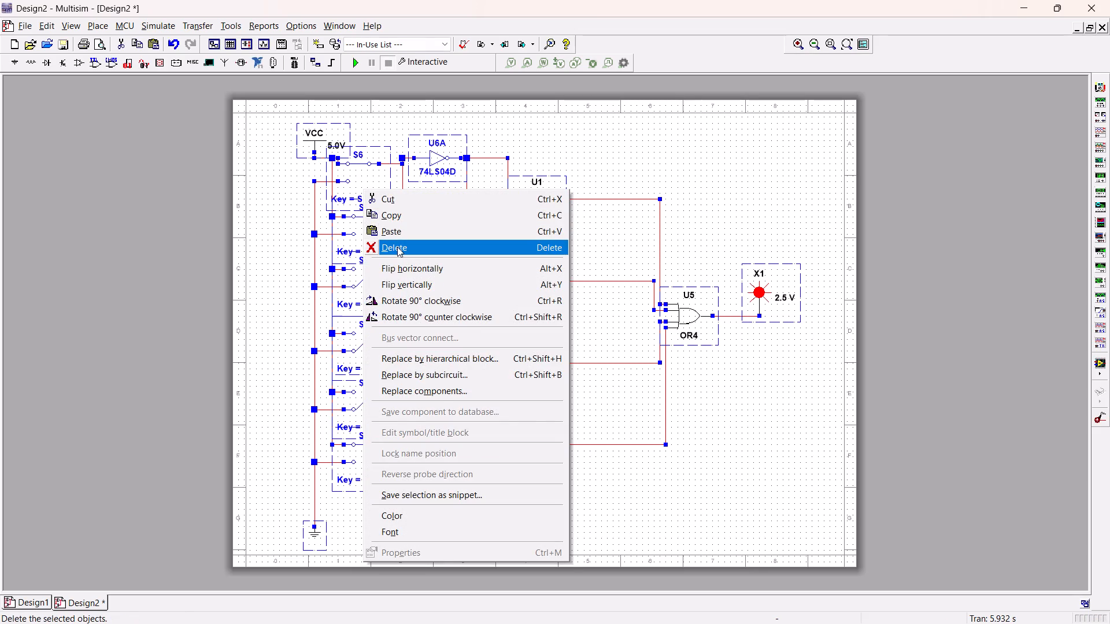
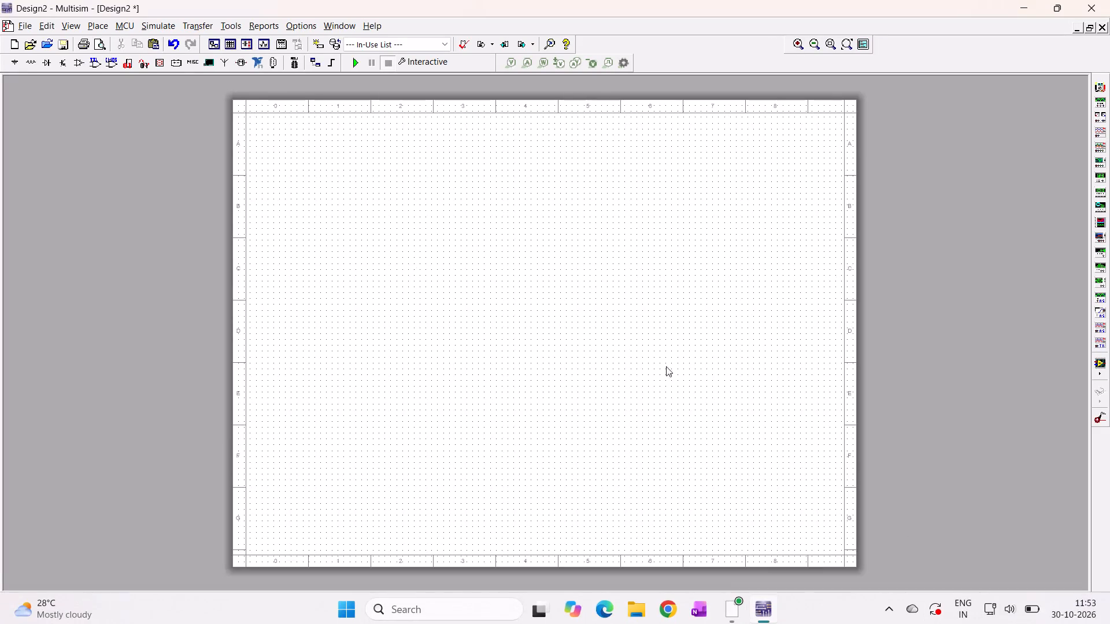
Place a VCC source near the sheet's upper-left corner and a GROUND symbol near its lower-left corner.
left_click(16, 62)
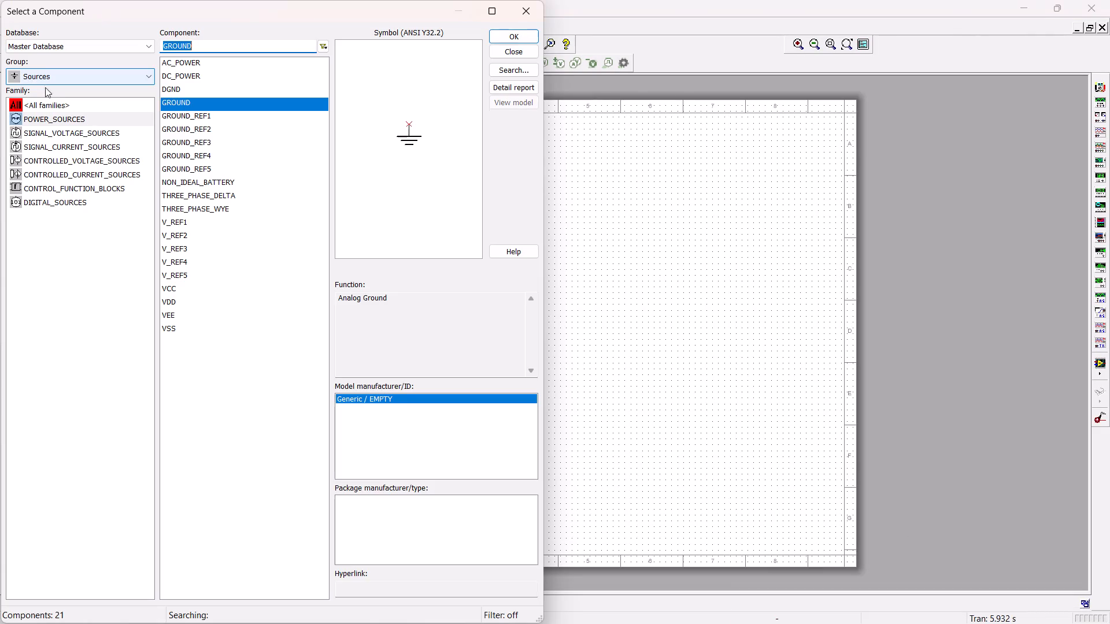
left_click(191, 286)
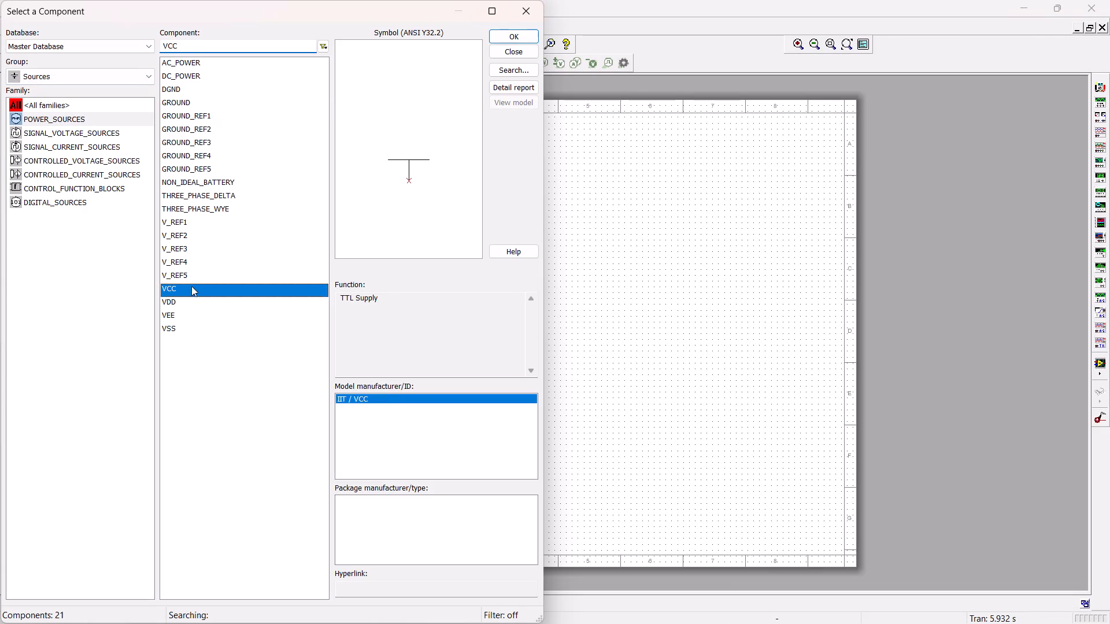
left_click(513, 34)
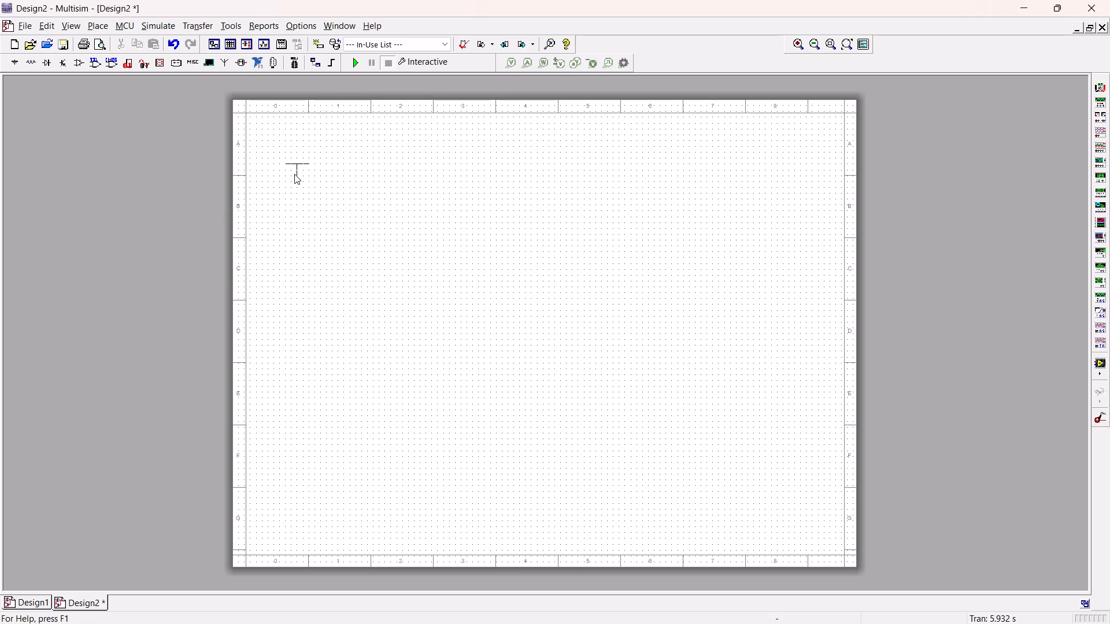
left_click(287, 161)
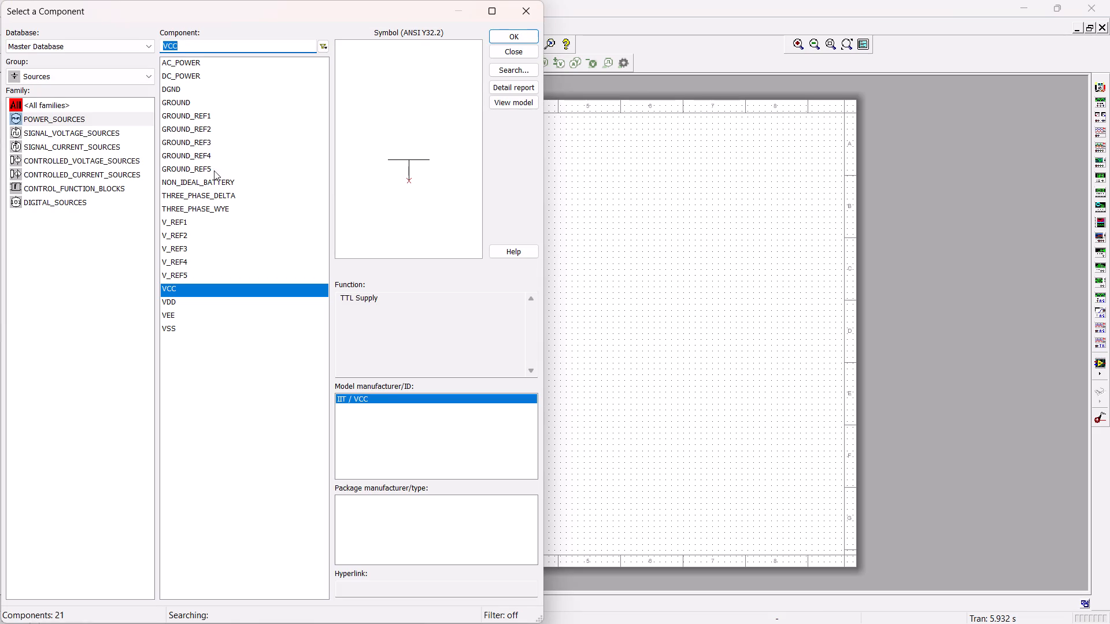
left_click(192, 98)
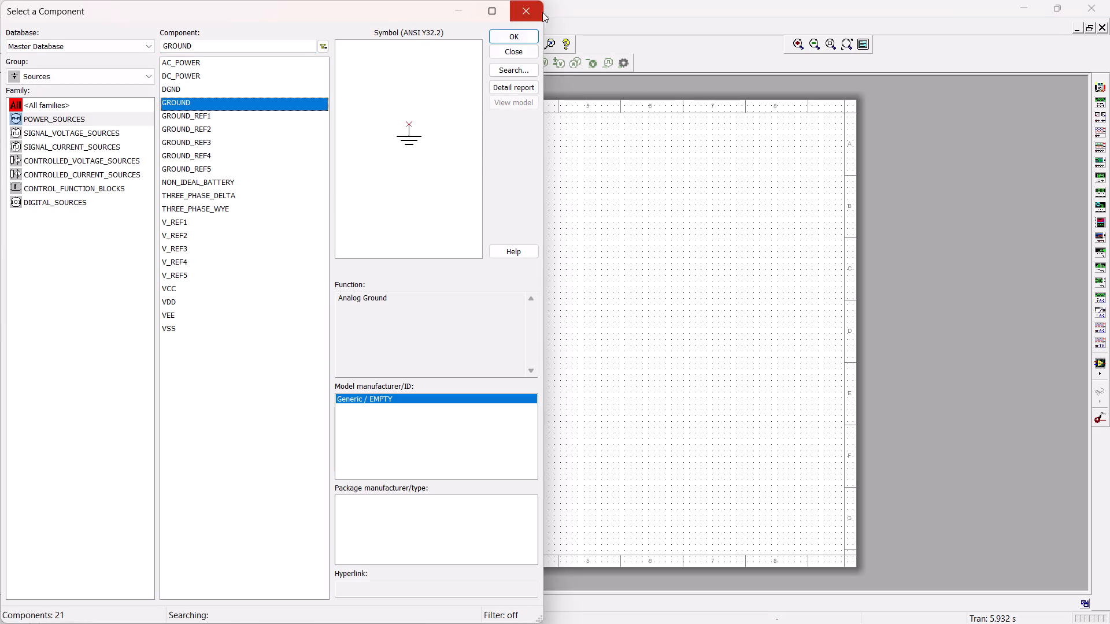
left_click_drag(519, 35, 515, 53)
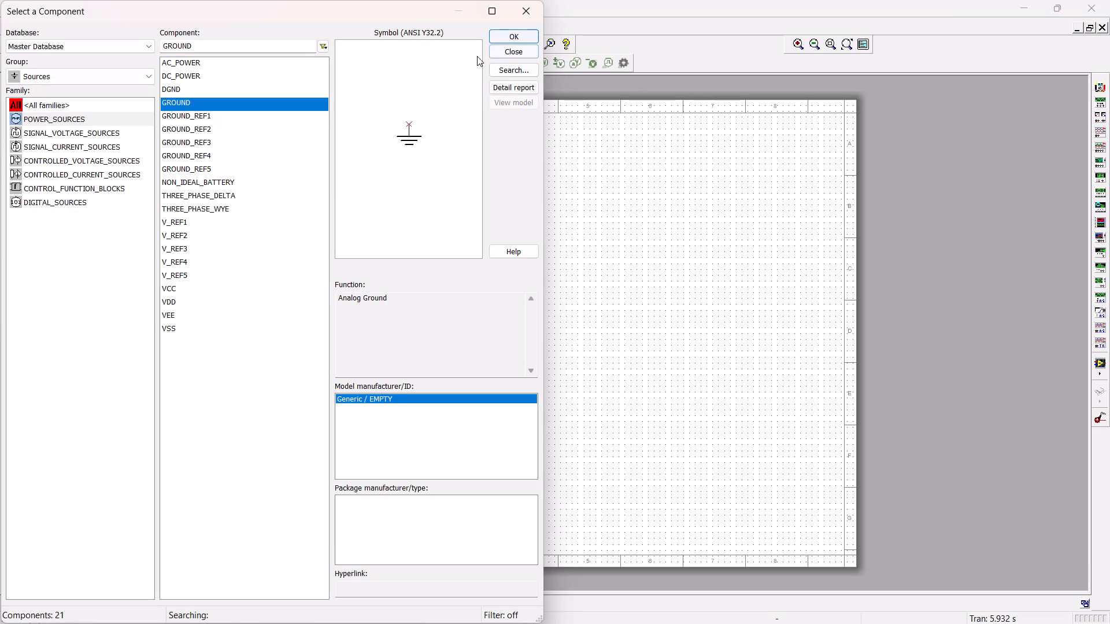
left_click(529, 38)
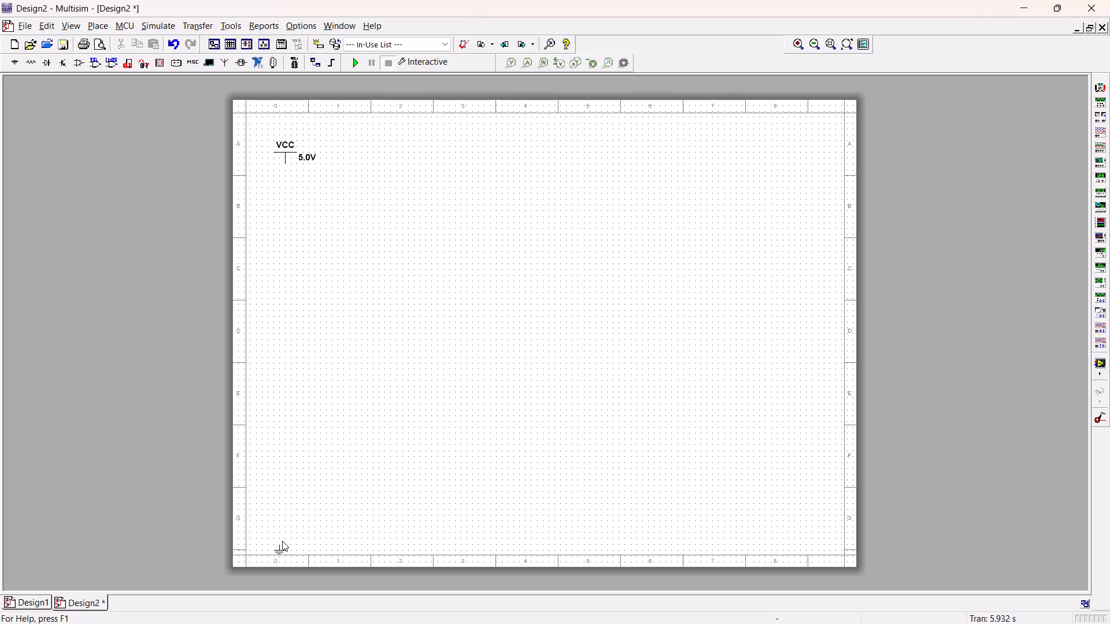
left_click(282, 541)
left_click_drag(523, 8, 523, 11)
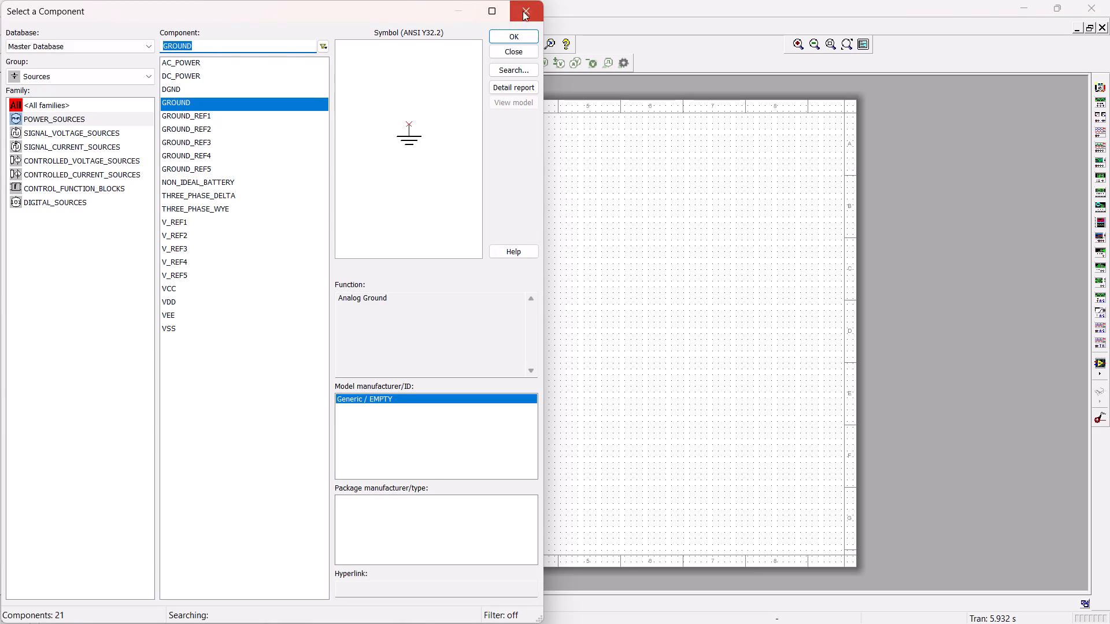
left_click_drag(523, 11, 520, 16)
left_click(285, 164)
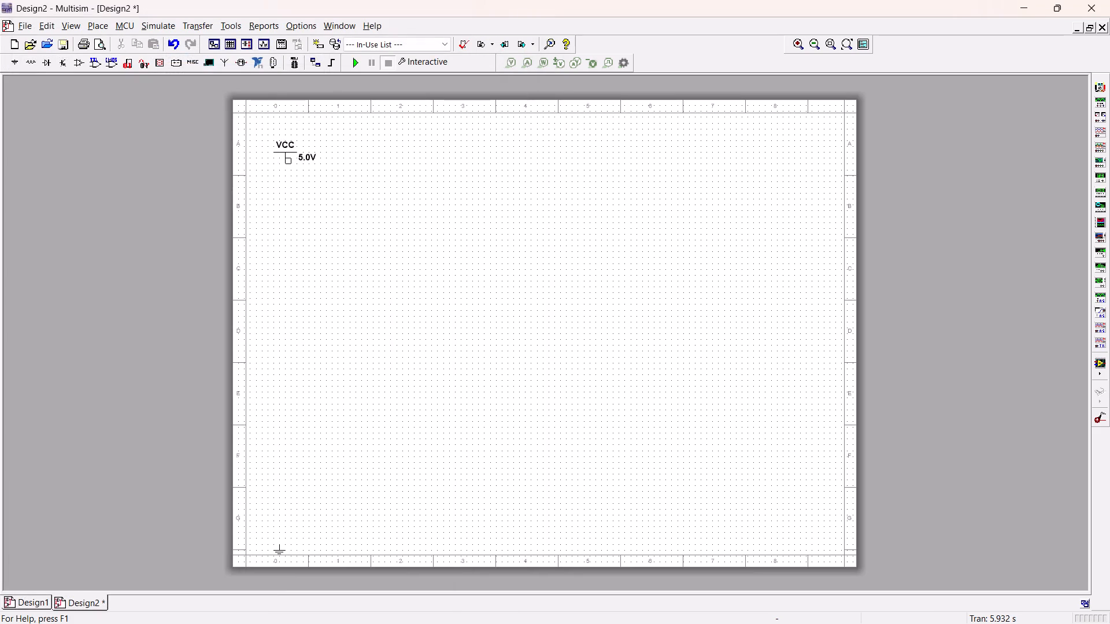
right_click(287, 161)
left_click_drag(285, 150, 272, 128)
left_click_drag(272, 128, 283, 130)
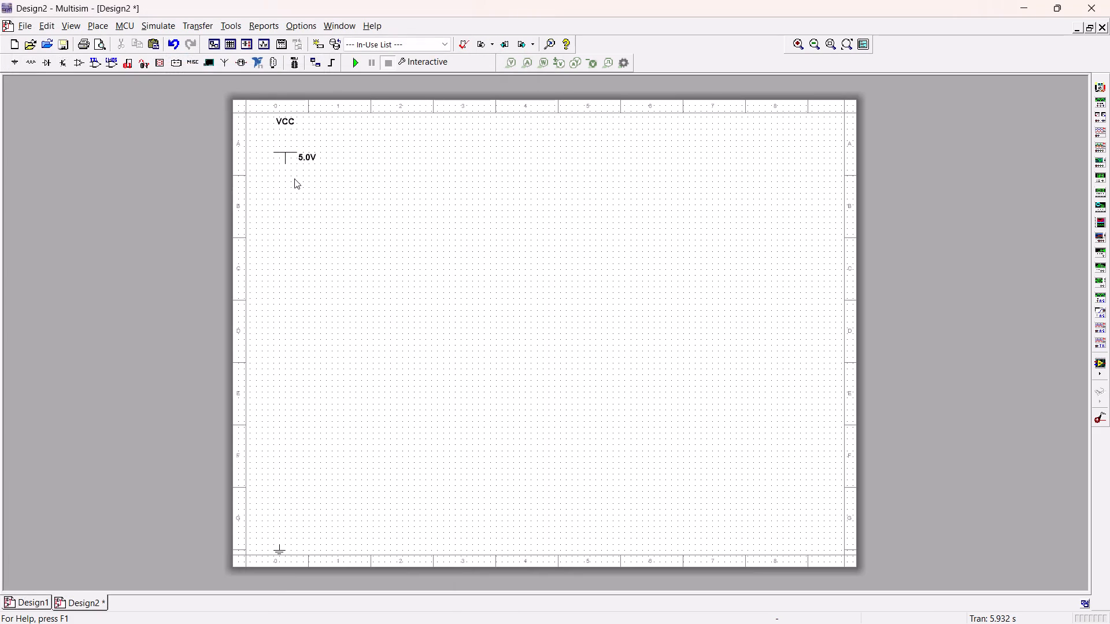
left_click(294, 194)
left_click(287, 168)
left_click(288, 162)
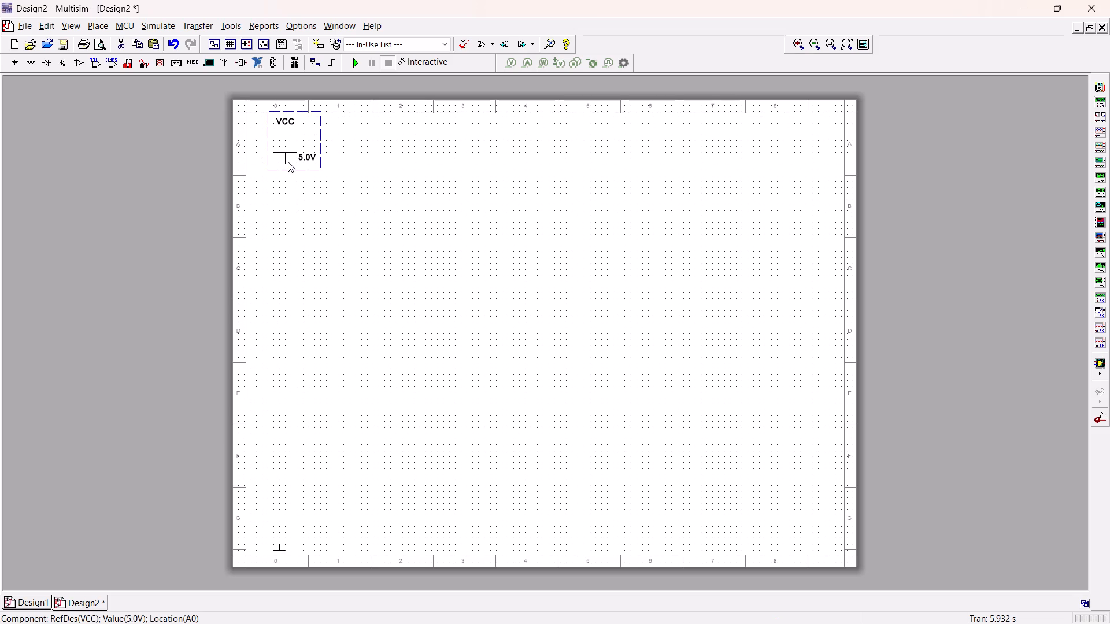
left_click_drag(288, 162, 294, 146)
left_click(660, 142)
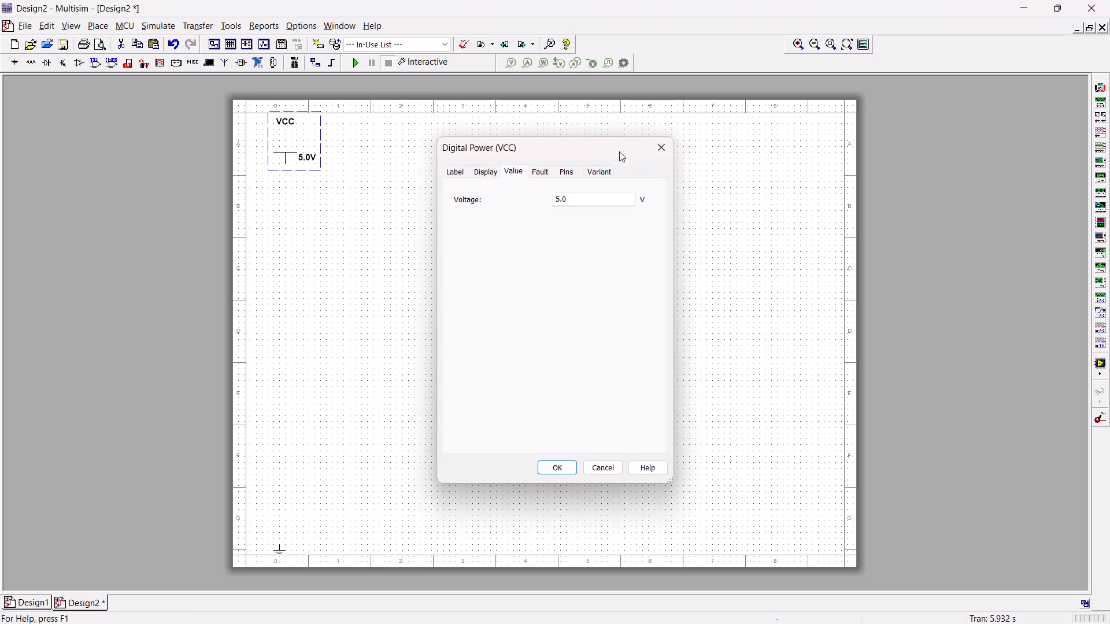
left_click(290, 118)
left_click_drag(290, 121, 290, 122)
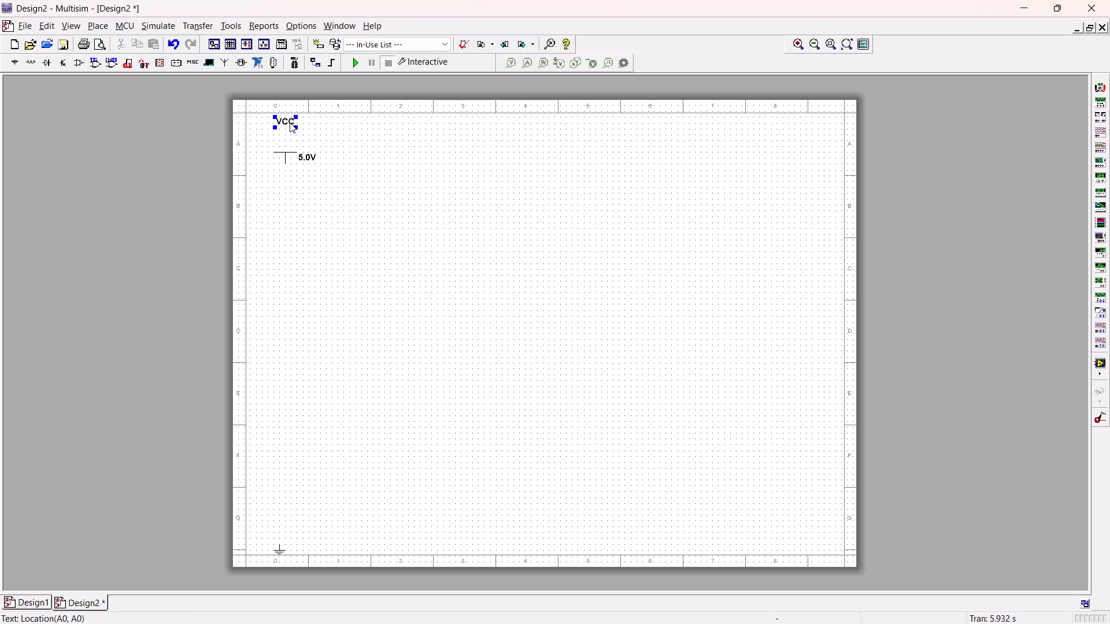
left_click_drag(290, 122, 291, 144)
Move the VCC source with its labels up close to the sheet's top edge.
left_click_drag(292, 164, 293, 154)
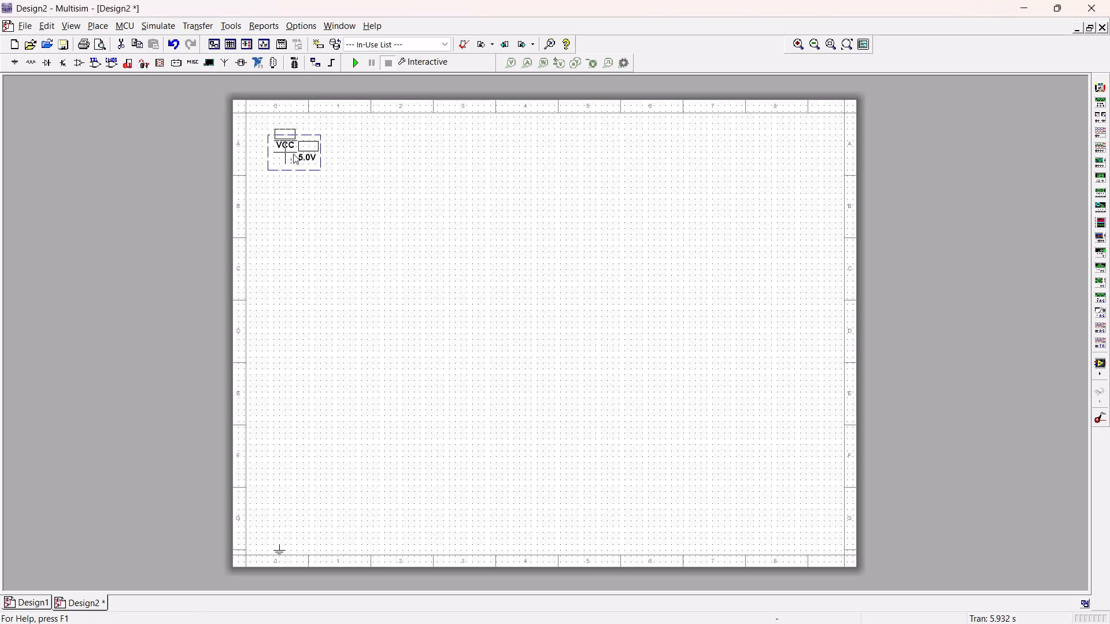
left_click_drag(293, 154, 291, 138)
left_click(353, 159)
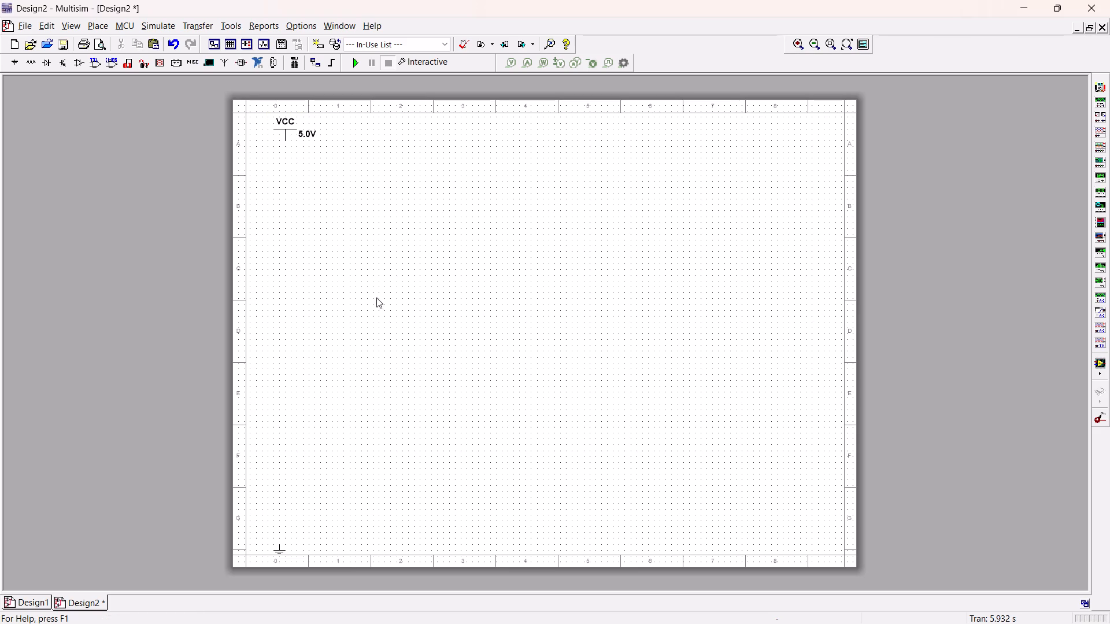
Place one SPDT switch, rotated 180 degrees, just below and beside the VCC source.
left_click(14, 67)
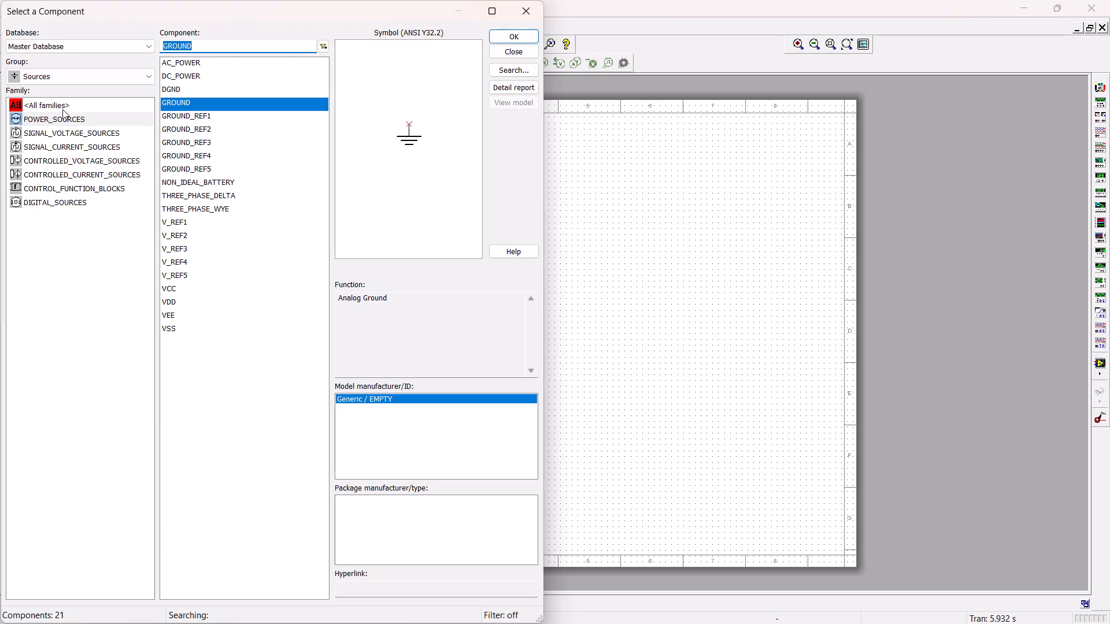
left_click(65, 75)
left_click(69, 120)
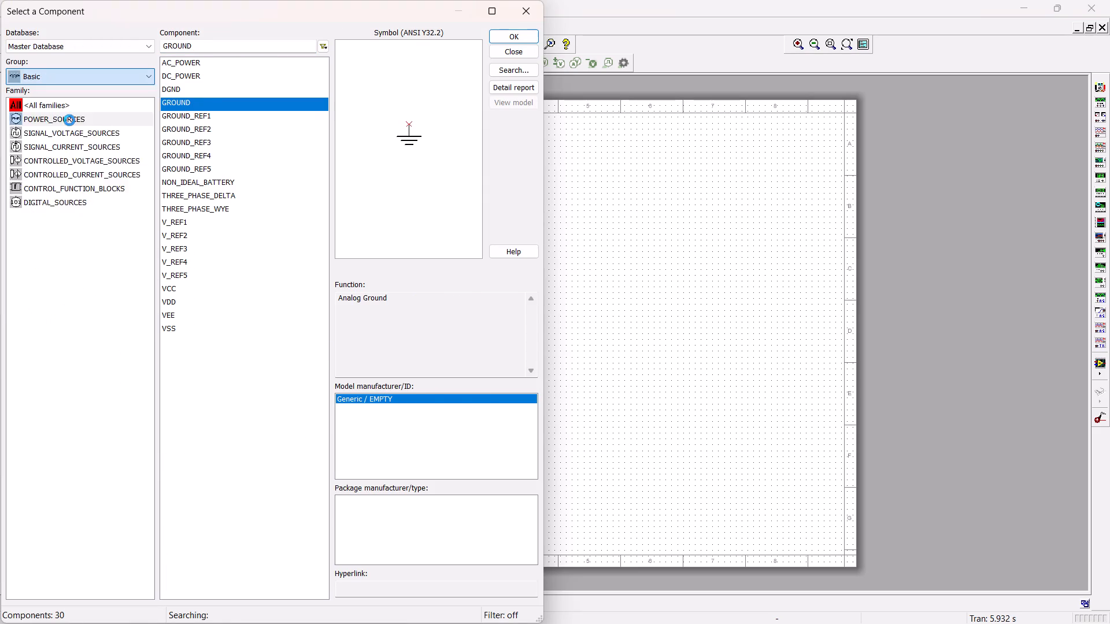
left_click(517, 38)
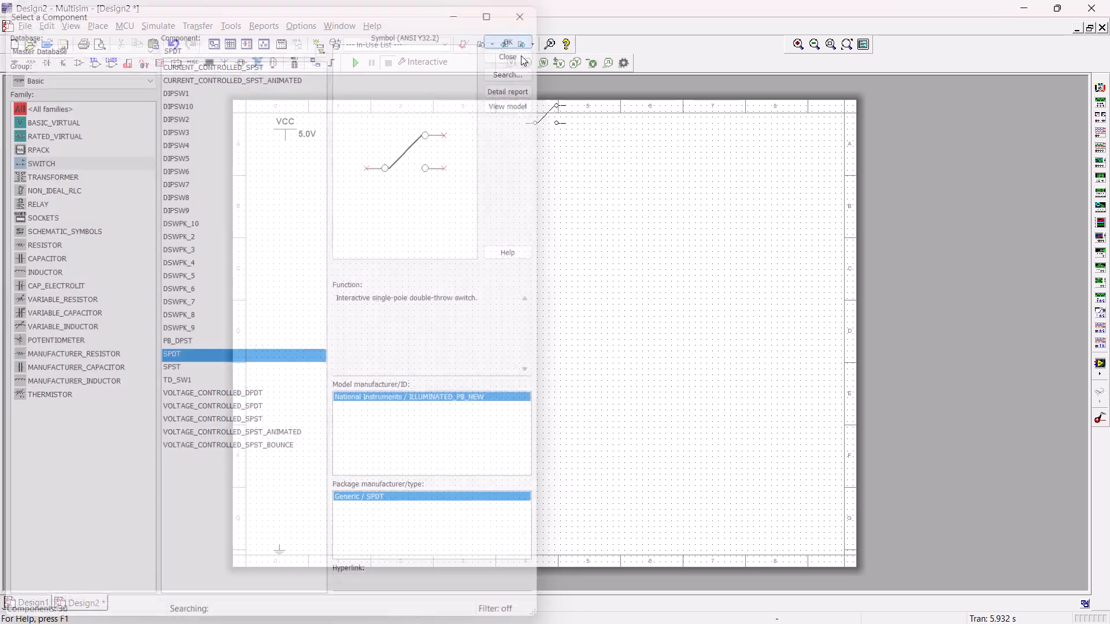
key("ctrl+r")
key("ctrl+r")
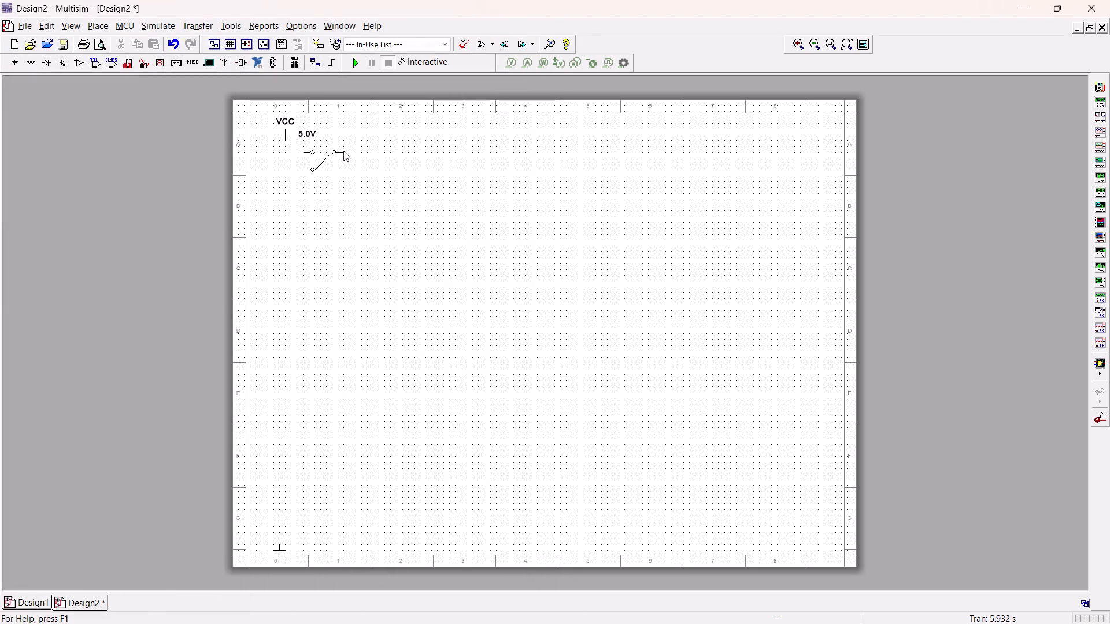
left_click(342, 144)
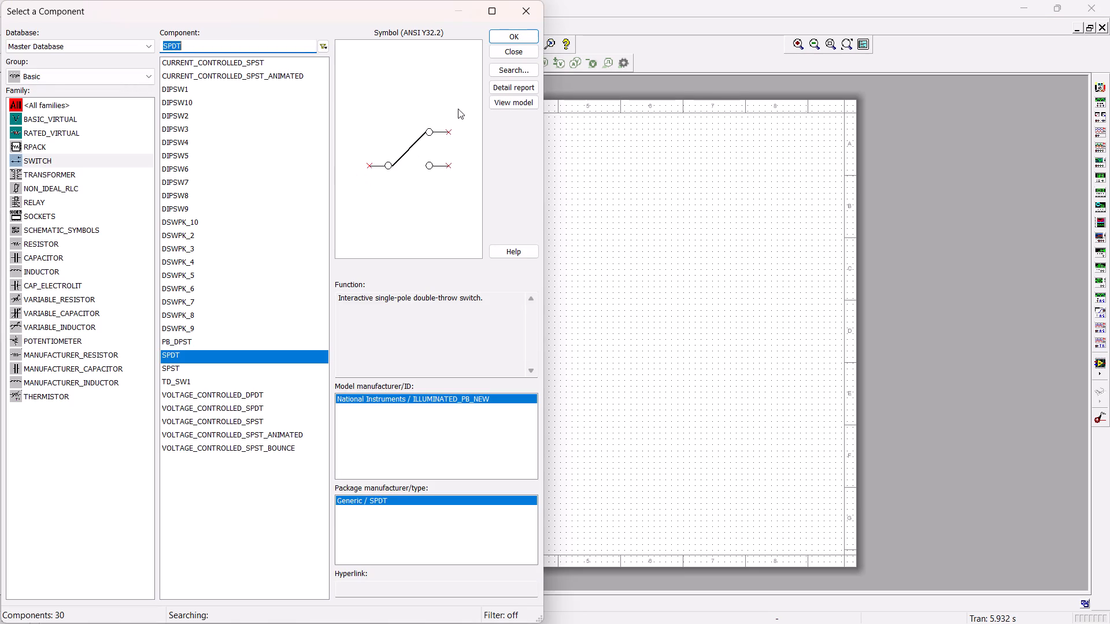
left_click(511, 39)
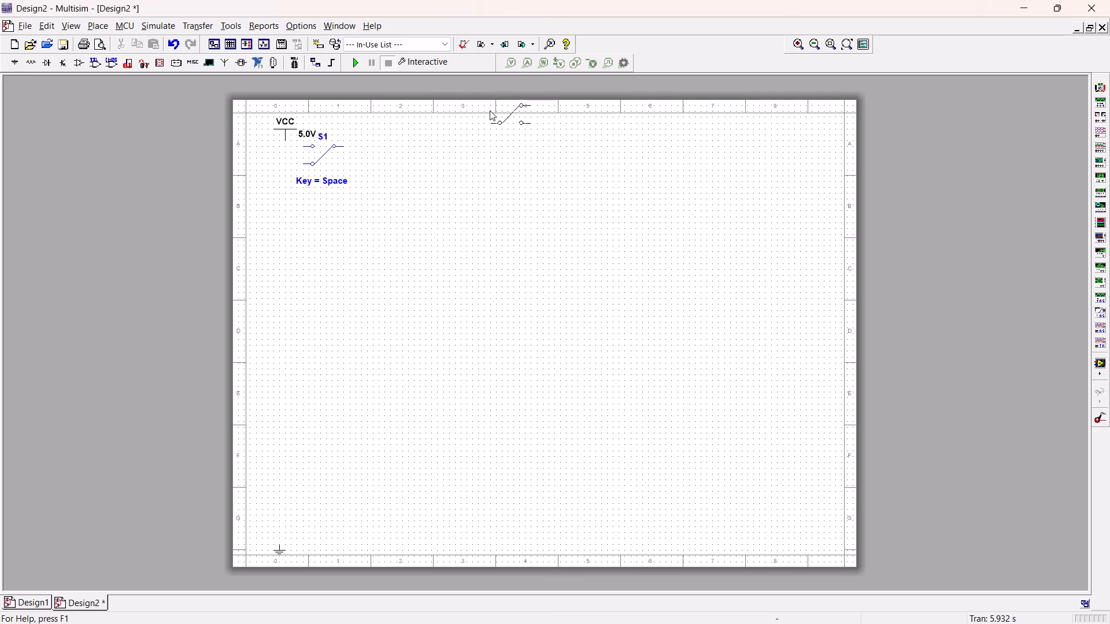
right_click(490, 110)
Copy switch S1 and paste two copies beneath it in a vertical column.
left_click(339, 154)
right_click(348, 153)
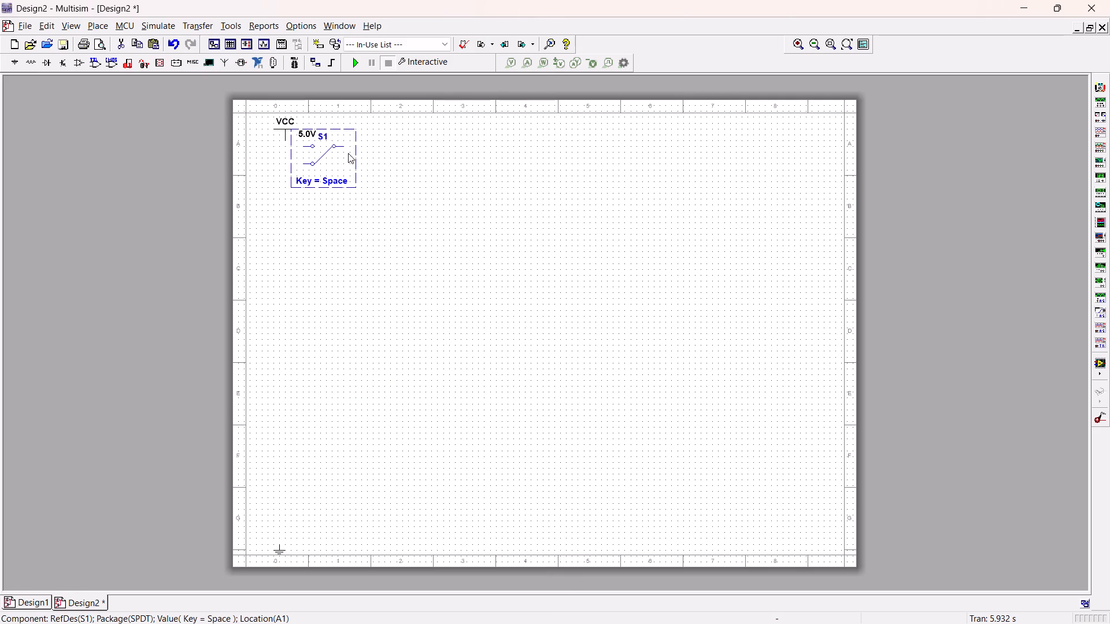
left_click(384, 176)
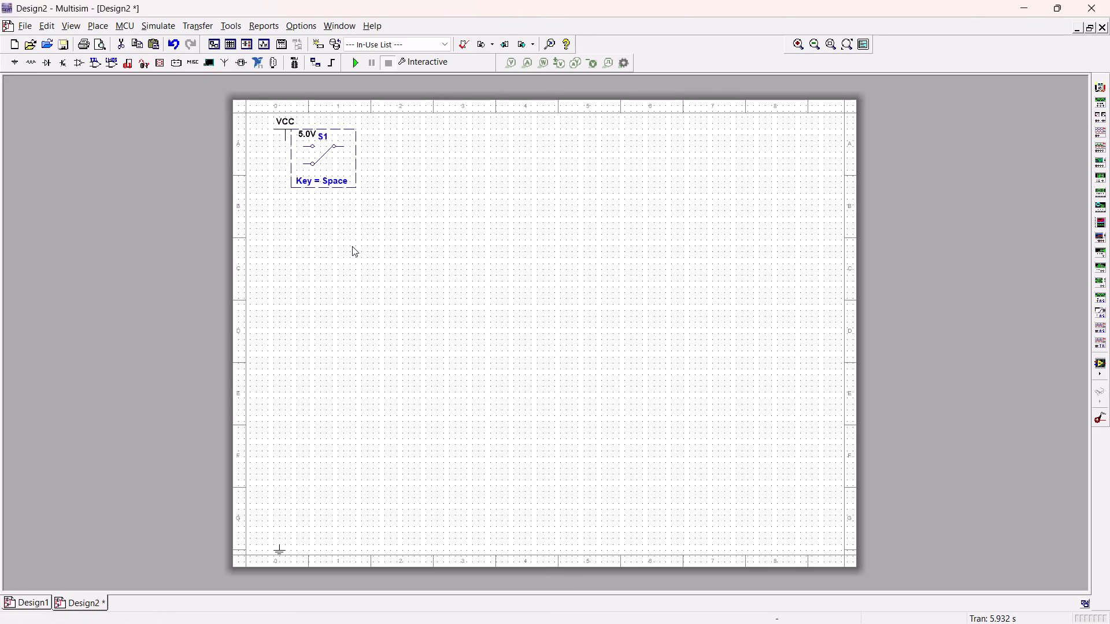
key("ctrl+v")
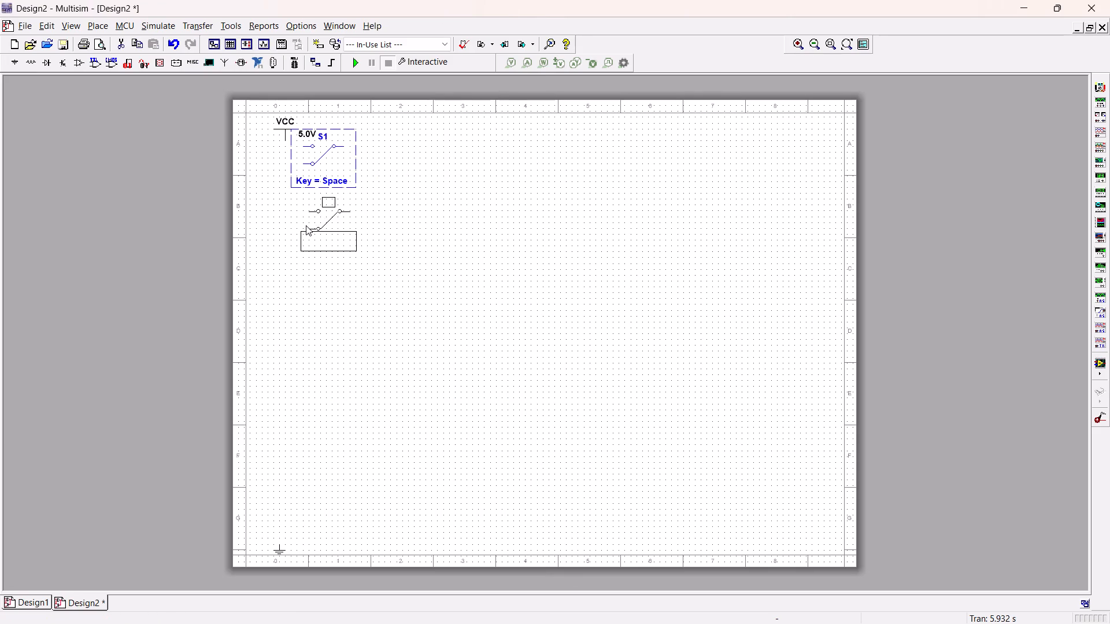
left_click(303, 225)
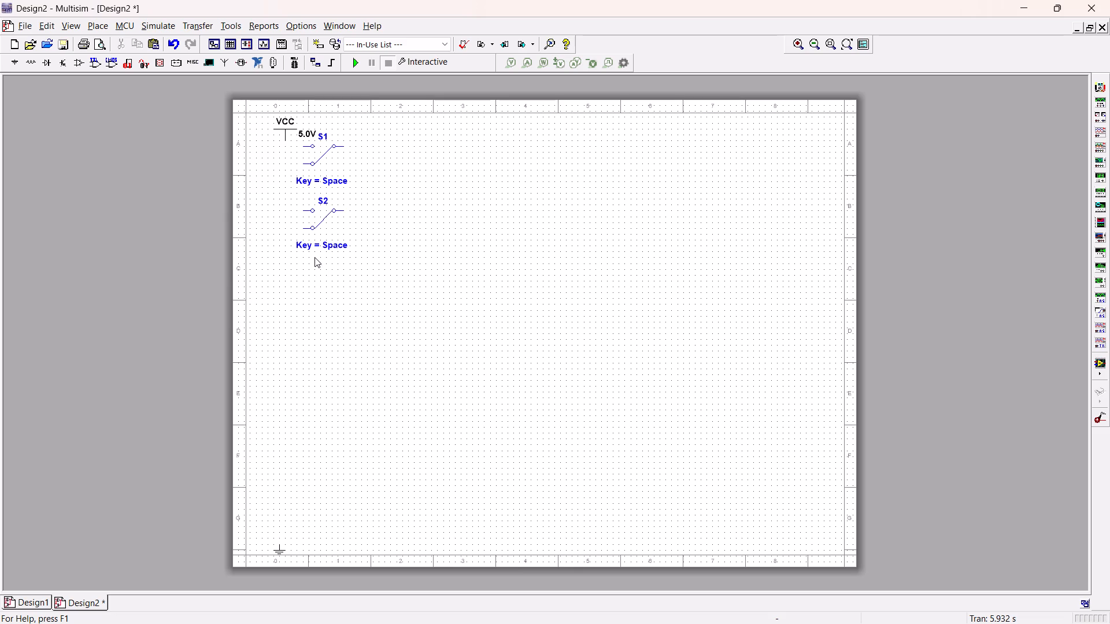
key("ctrl+v")
left_click(304, 287)
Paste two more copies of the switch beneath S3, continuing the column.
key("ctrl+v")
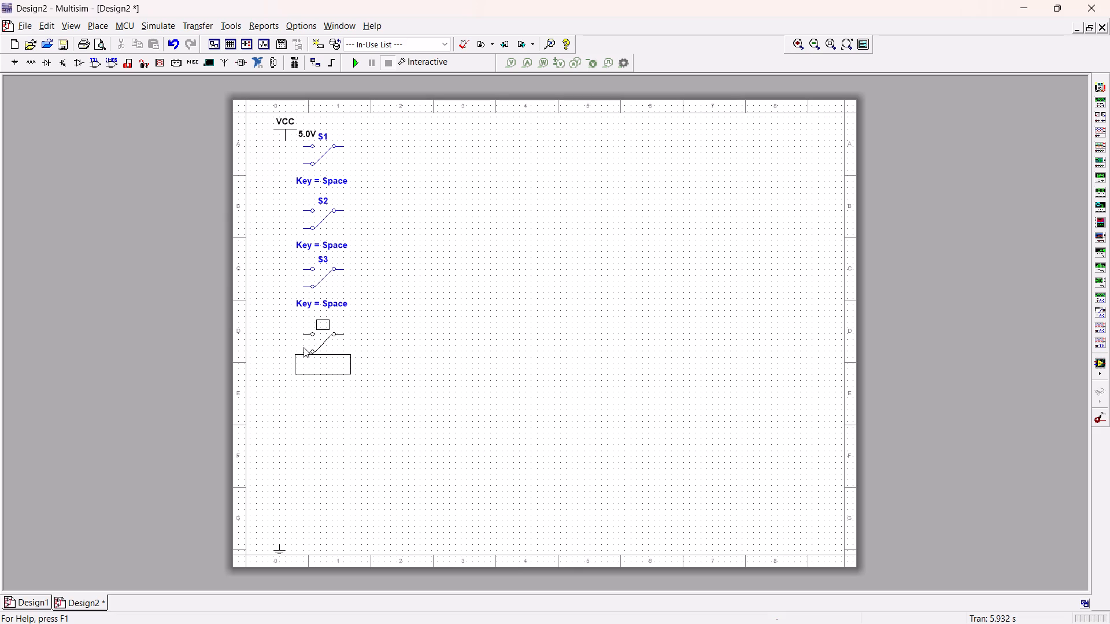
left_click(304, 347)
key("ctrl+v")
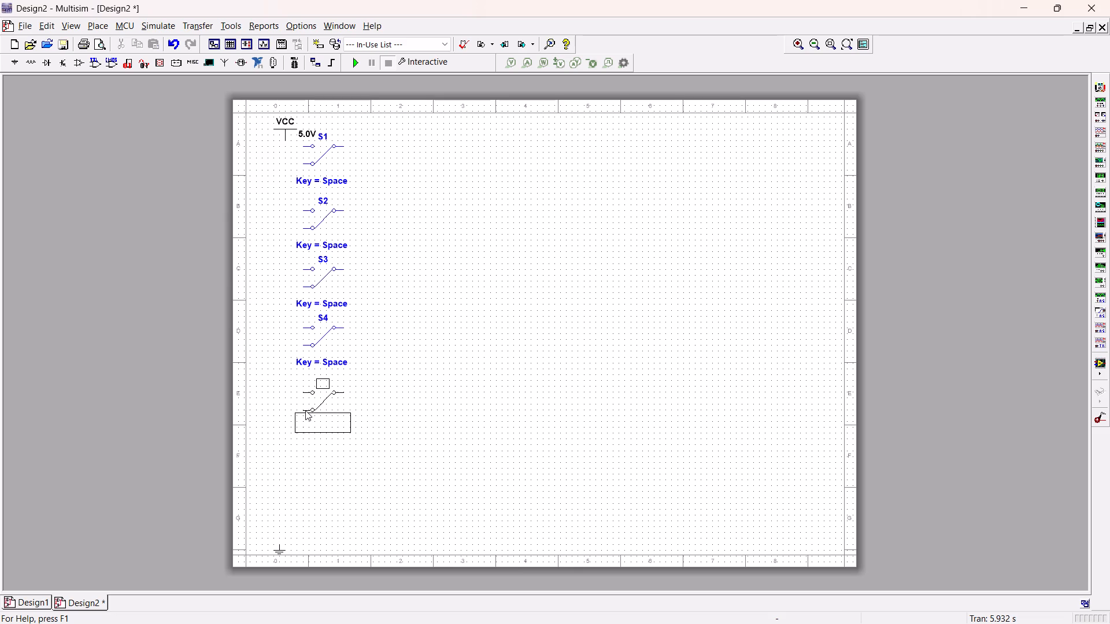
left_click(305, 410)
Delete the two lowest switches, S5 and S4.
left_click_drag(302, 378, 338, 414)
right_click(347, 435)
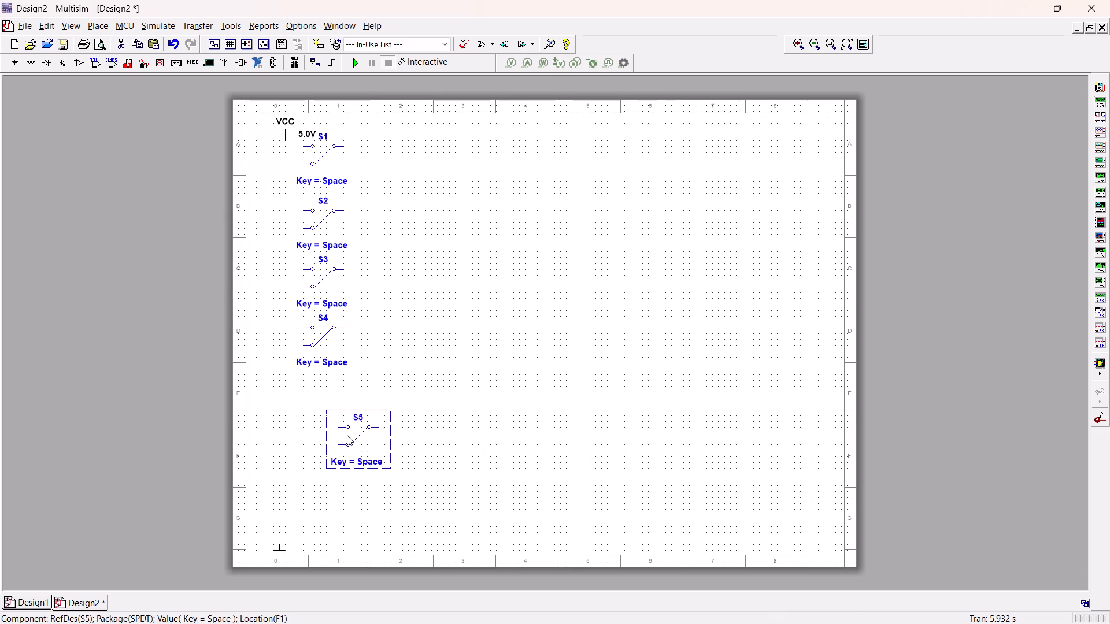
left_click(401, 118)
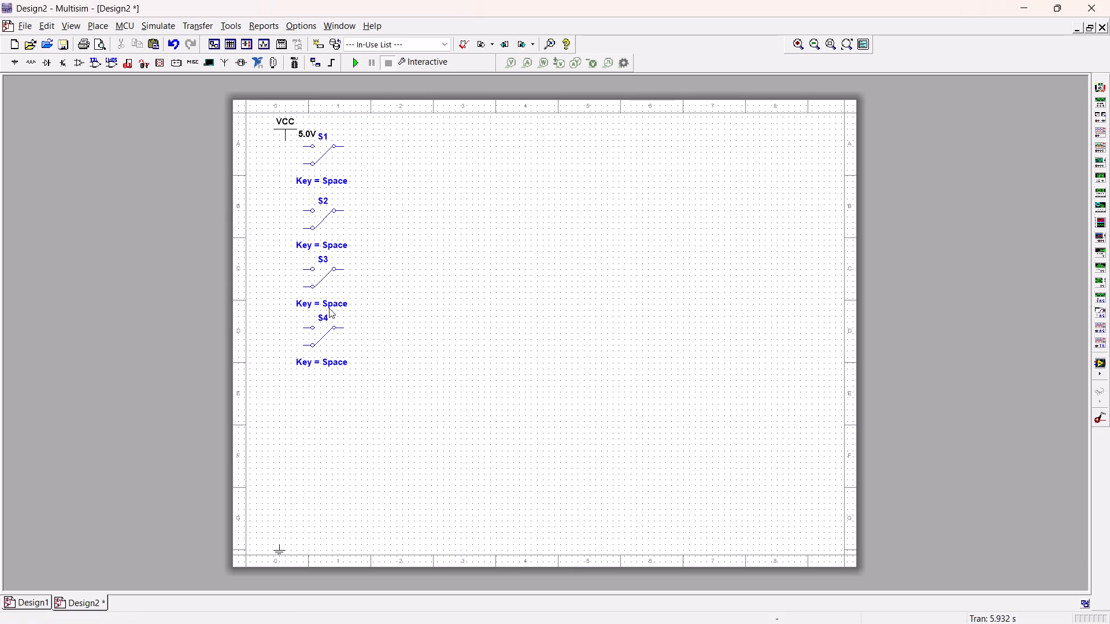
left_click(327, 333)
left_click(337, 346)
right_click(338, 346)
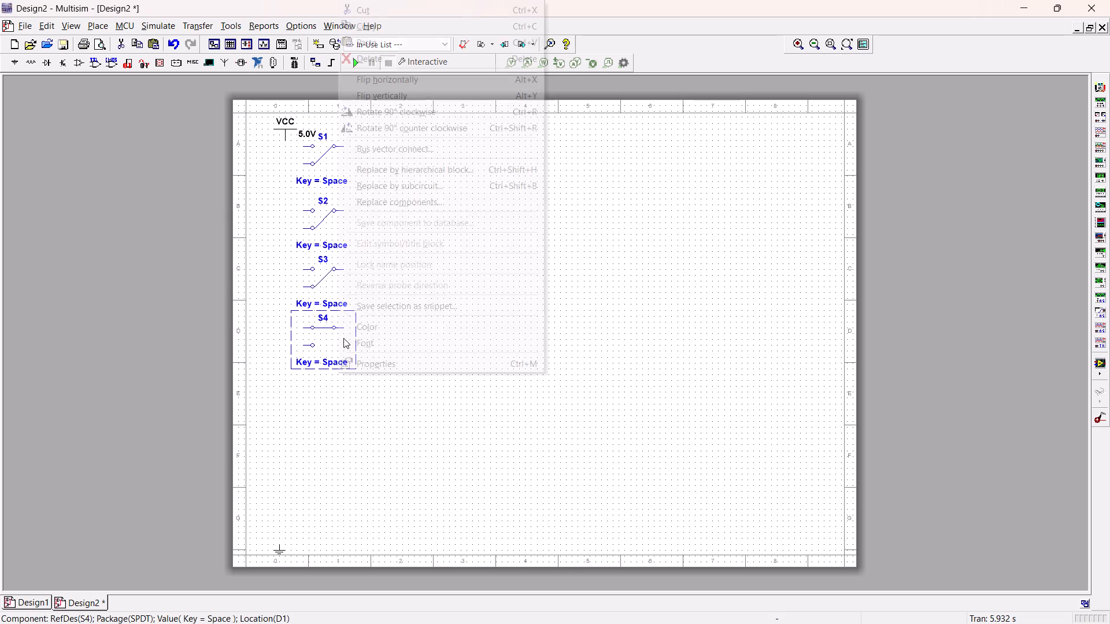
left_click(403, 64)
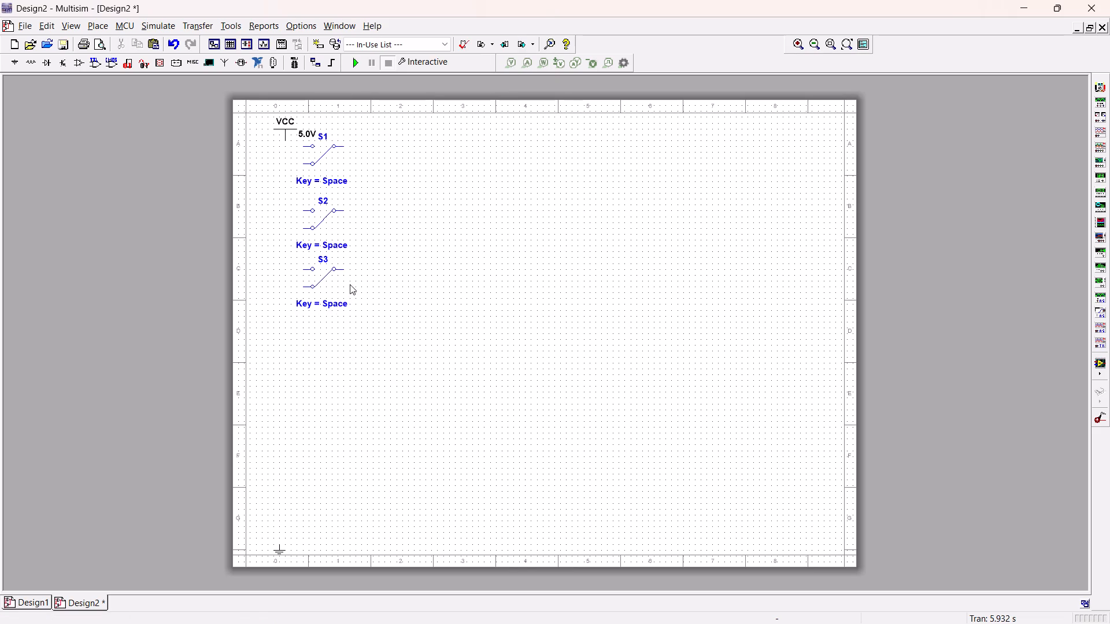
Move switches S3, S2 and S1 downward so they are spaced further apart in the column below VCC.
left_click_drag(350, 284, 350, 351)
left_click_drag(350, 225, 352, 229)
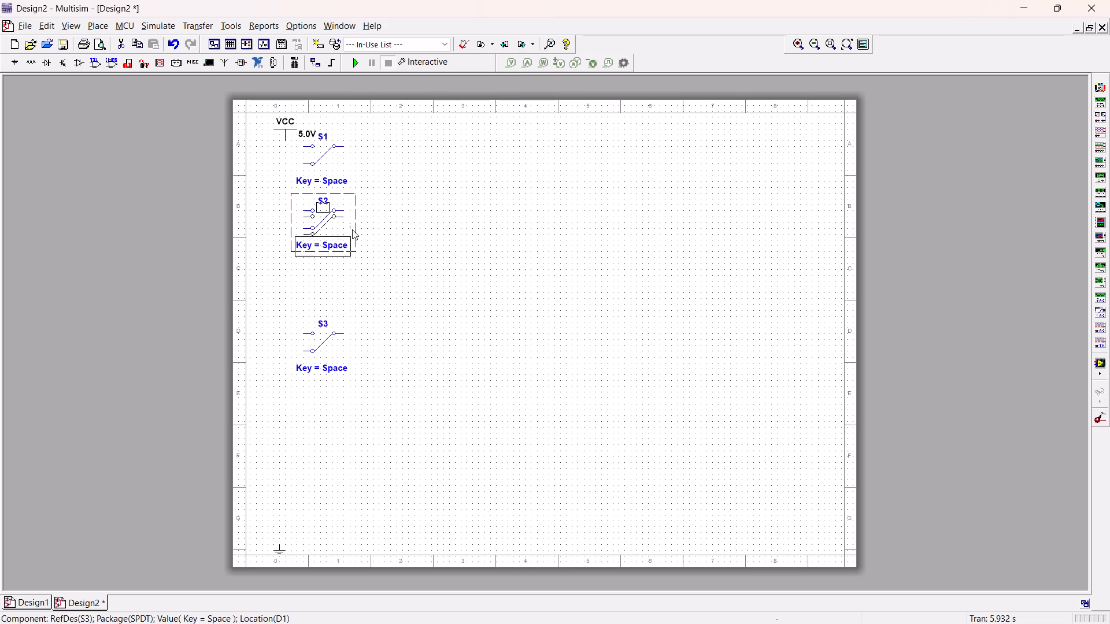
left_click_drag(352, 229, 355, 264)
left_click_drag(354, 174, 356, 177)
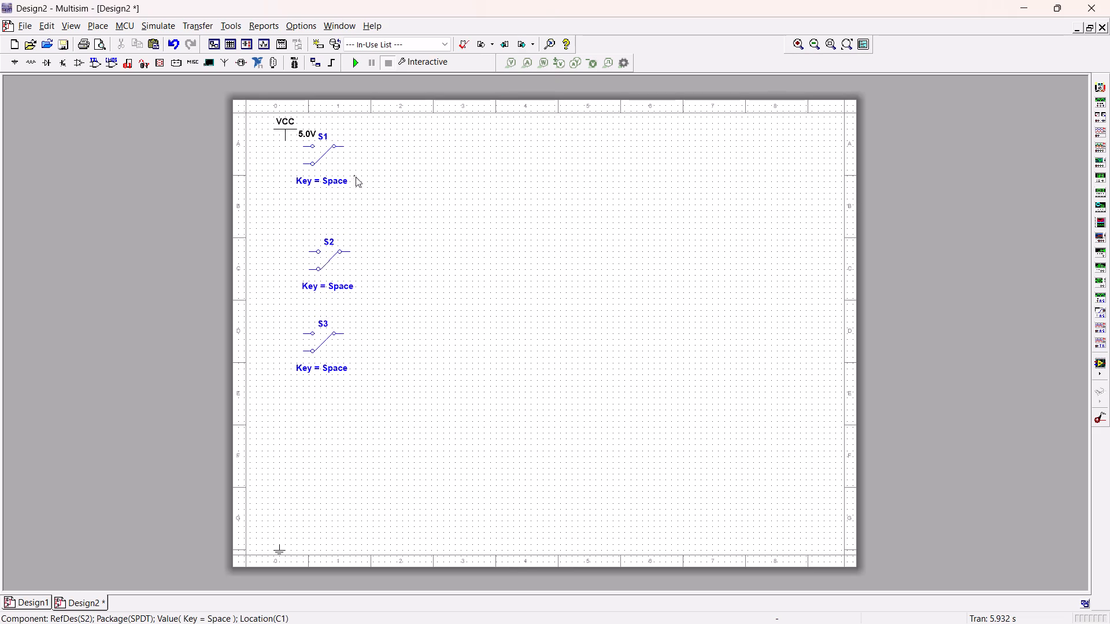
left_click_drag(356, 177, 358, 181)
left_click_drag(346, 165, 352, 198)
left_click(406, 228)
Wire VCC to the upper contact of switch S1 and the lower contact of S1 to ground.
left_click_drag(286, 141, 286, 150)
left_click(307, 181)
left_click_drag(308, 199, 299, 202)
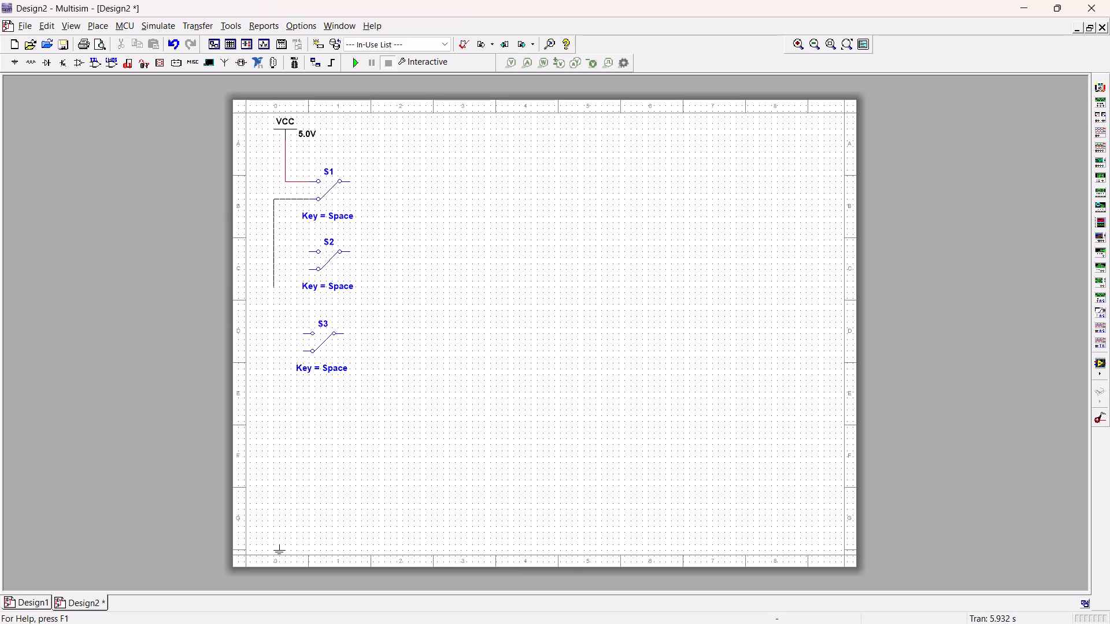
left_click_drag(277, 544, 282, 534)
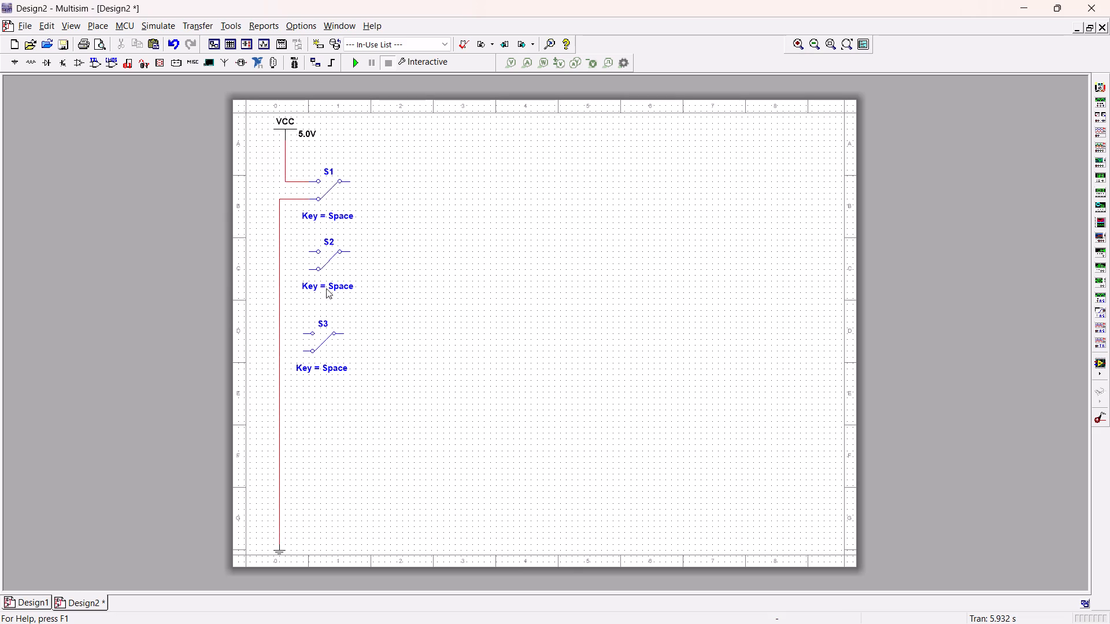
Connect the upper contacts of switches S2 and S3 to the VCC wire.
left_click(310, 251)
left_click(289, 183)
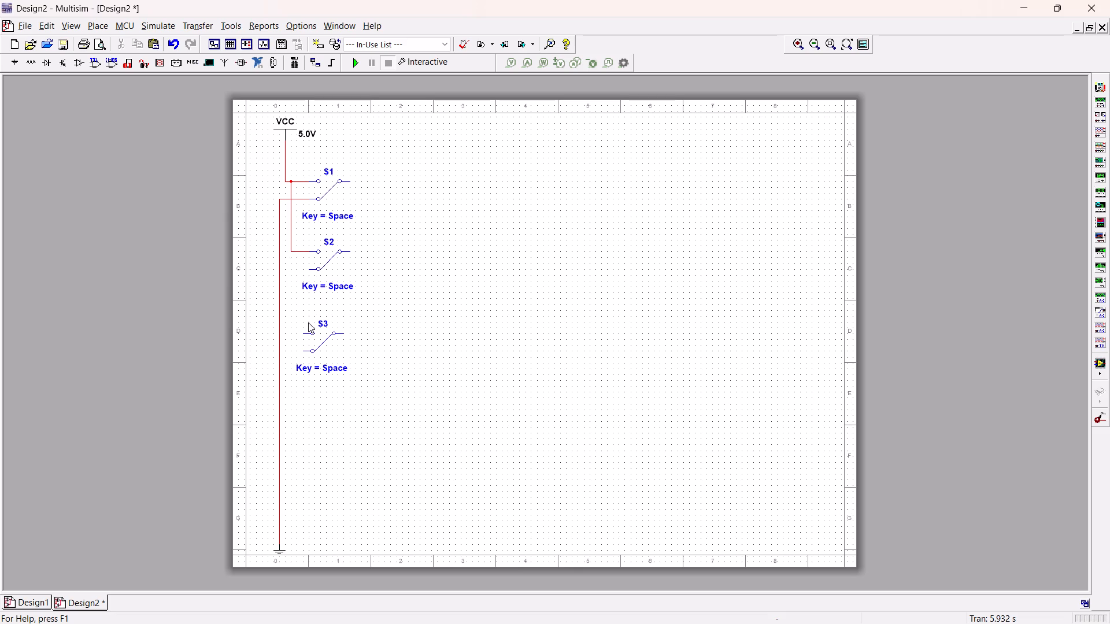
left_click(305, 333)
left_click(293, 252)
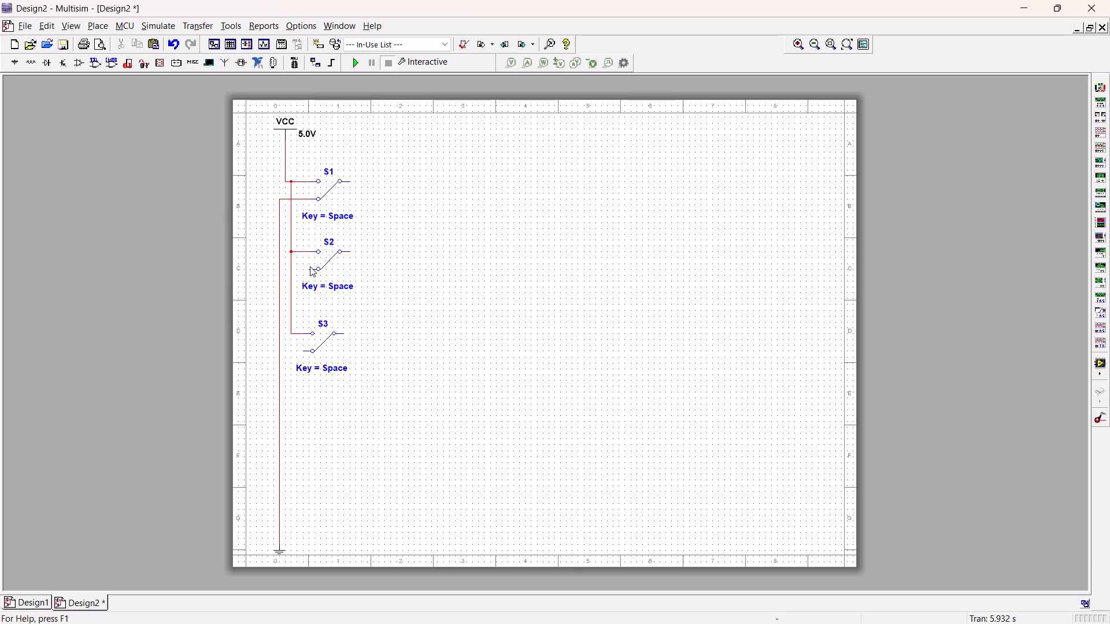
Connect the lower contacts of switches S2 and S3 to the ground wire.
left_click(310, 266)
left_click_drag(408, 337, 389, 323)
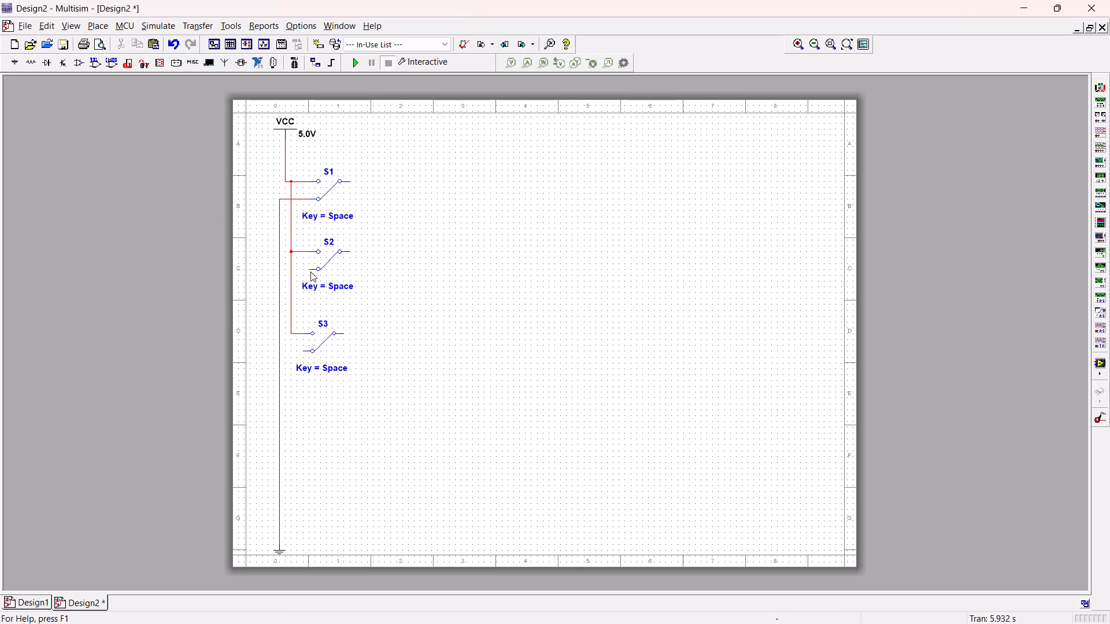
left_click(310, 270)
left_click(276, 271)
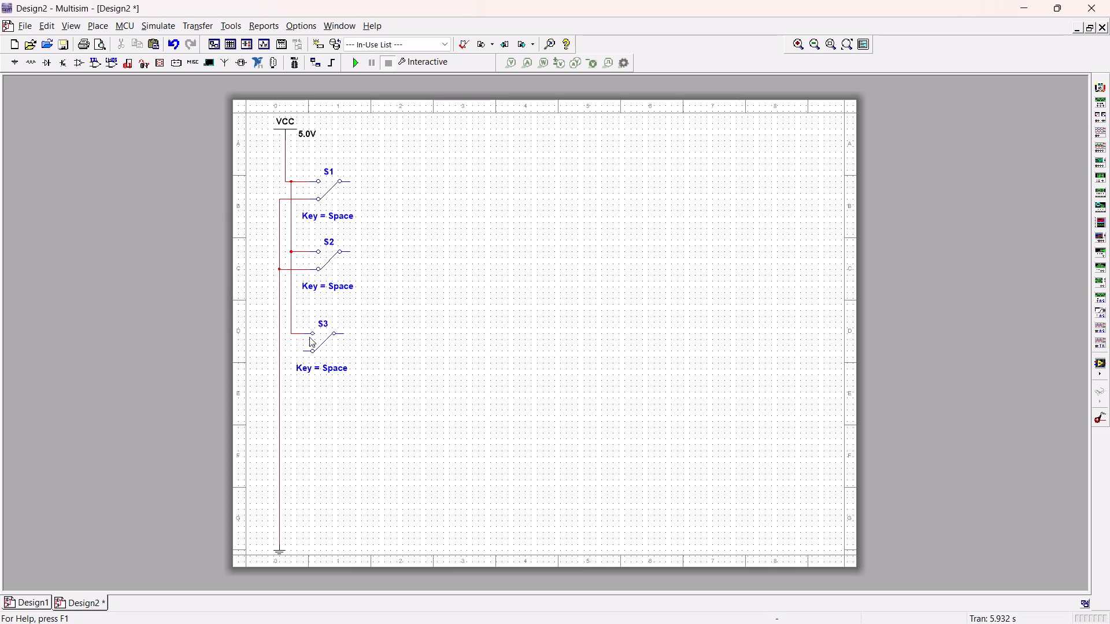
left_click(302, 348)
left_click(279, 350)
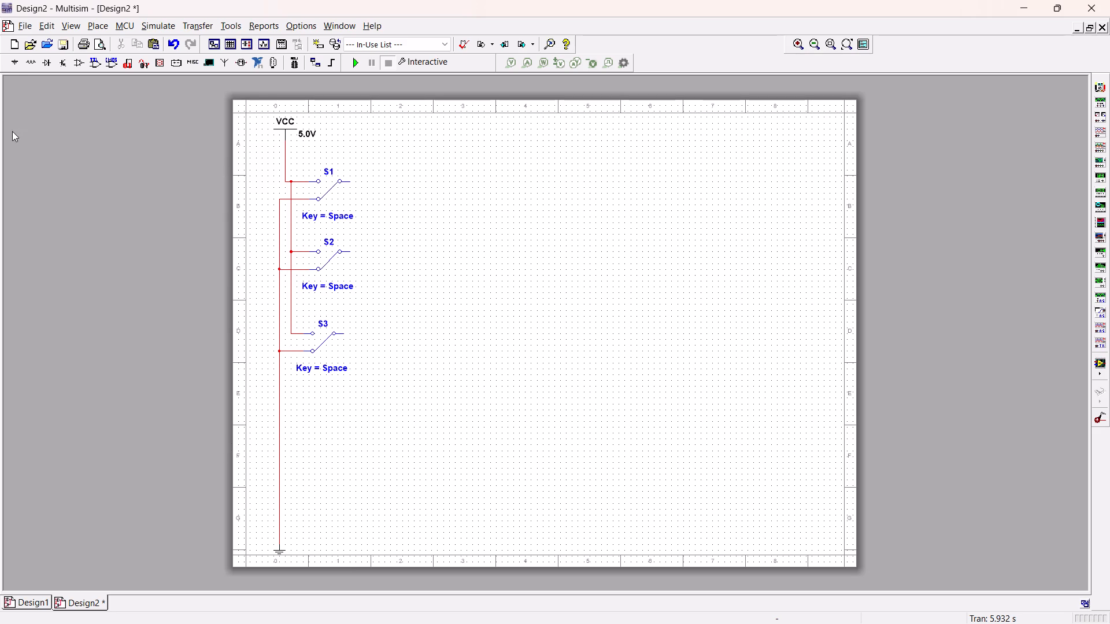
Find the AND3 gate in the Misc Digital group and place one on the sheet, well to the right of VCC.
left_click(10, 62)
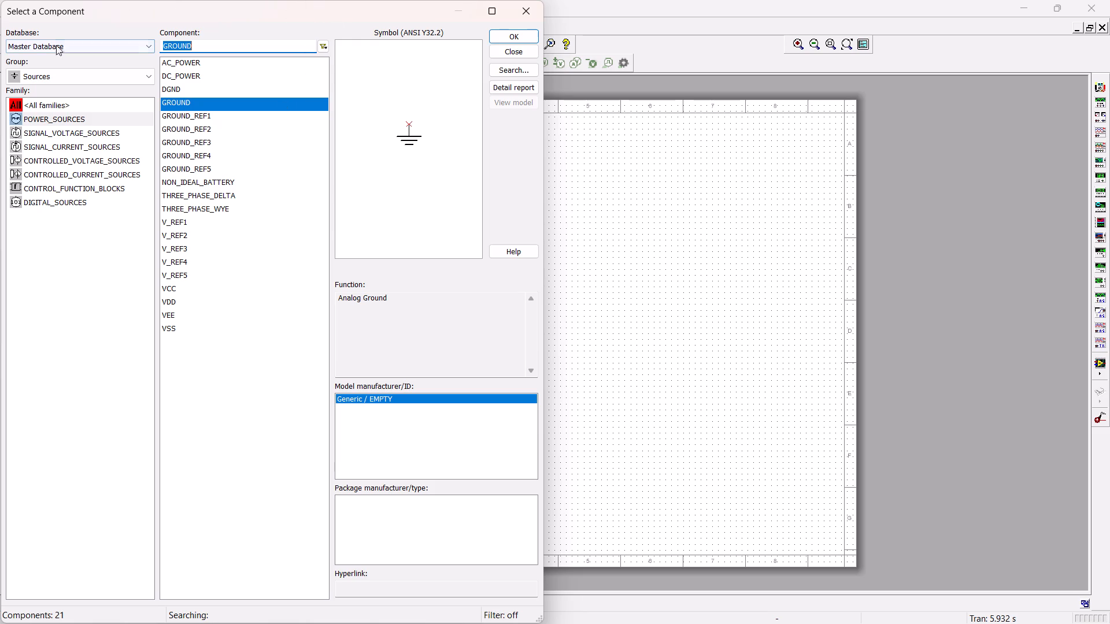
left_click(99, 78)
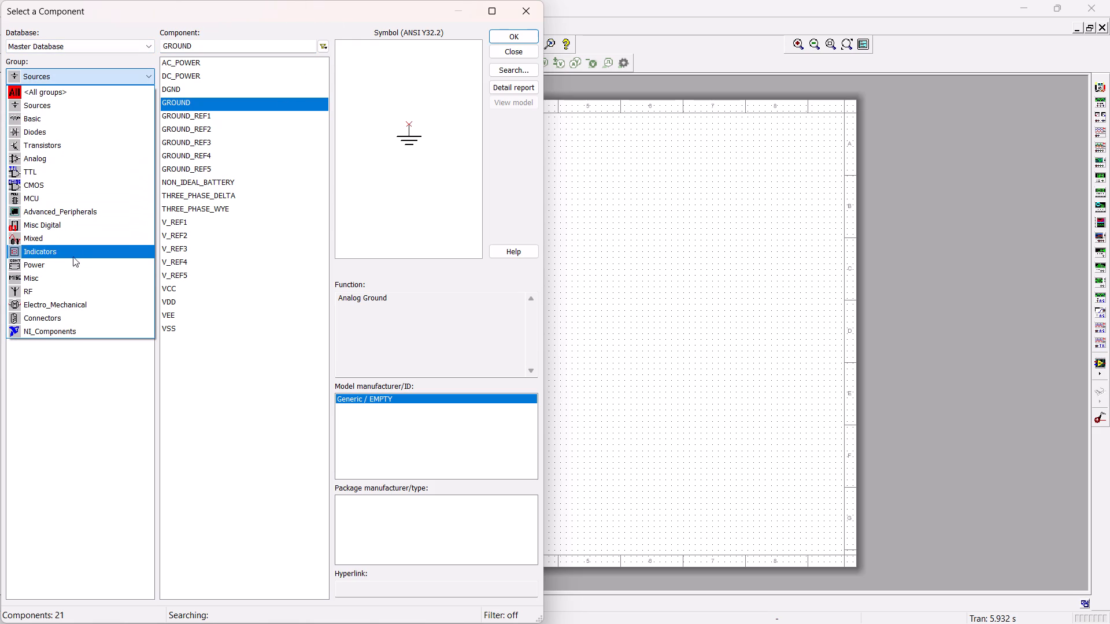
left_click(74, 175)
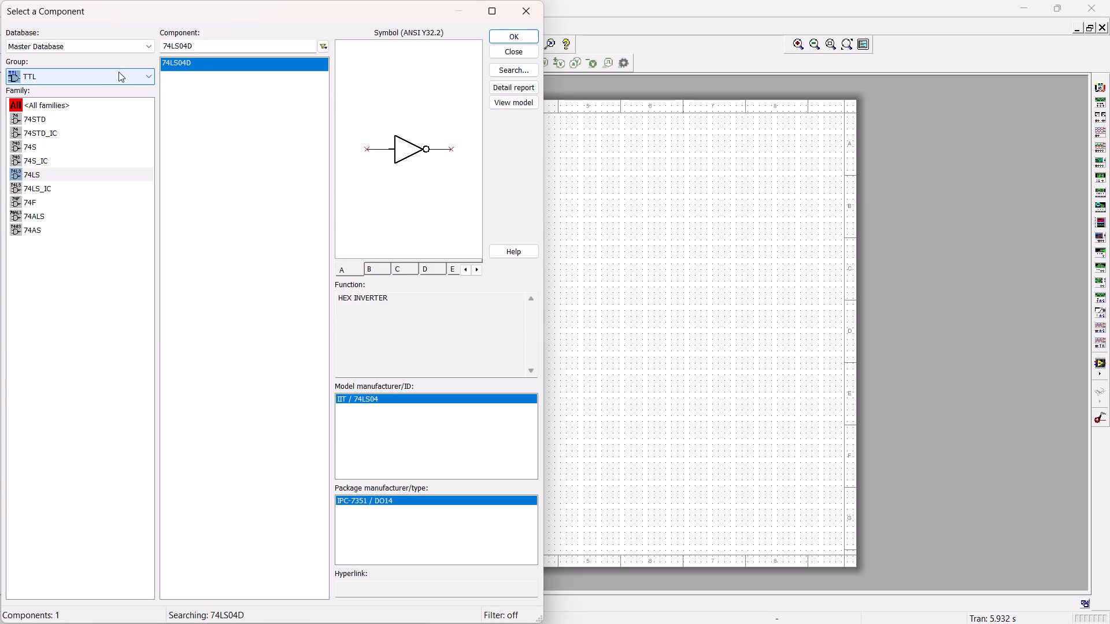
left_click(124, 73)
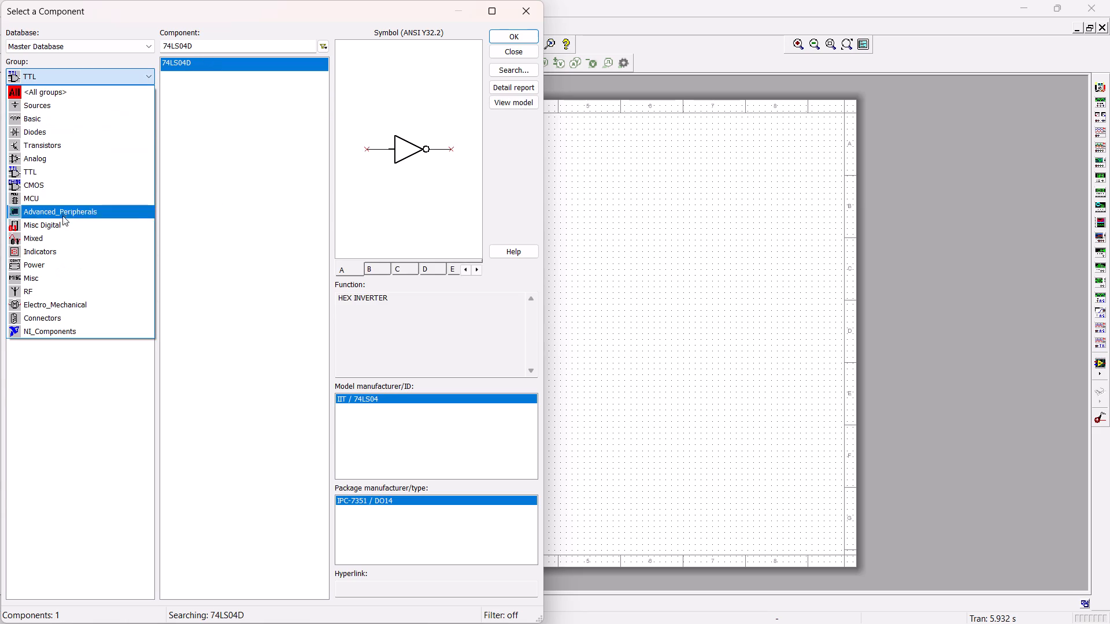
left_click(62, 226)
left_click_drag(194, 46, 157, 49)
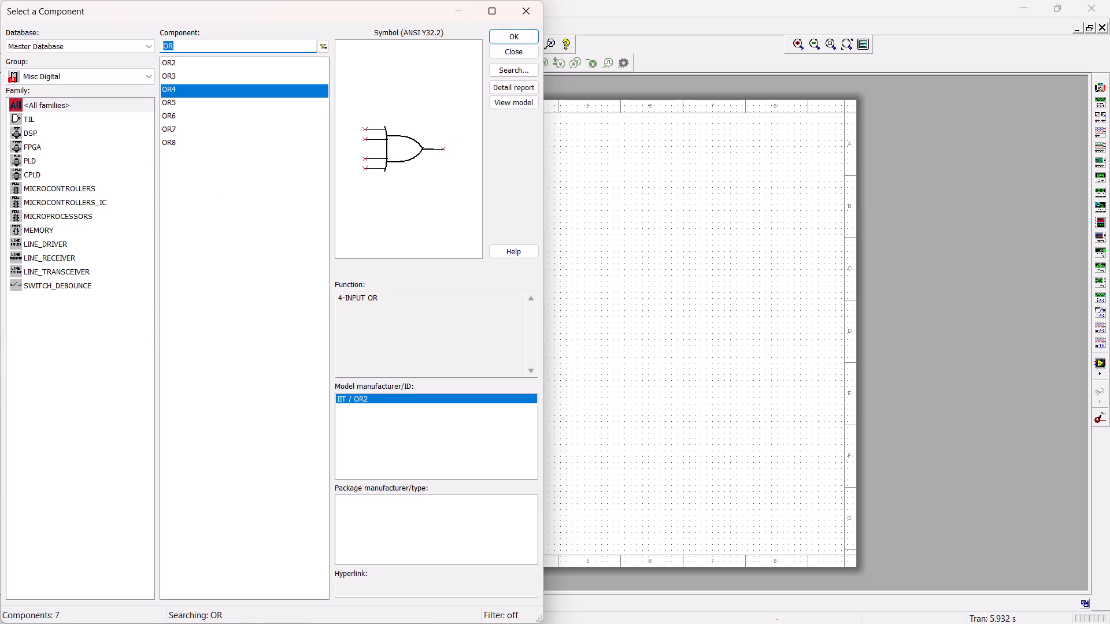
left_click_drag(157, 49, 156, 49)
key("n")
key("BackSpace")
type("AND")
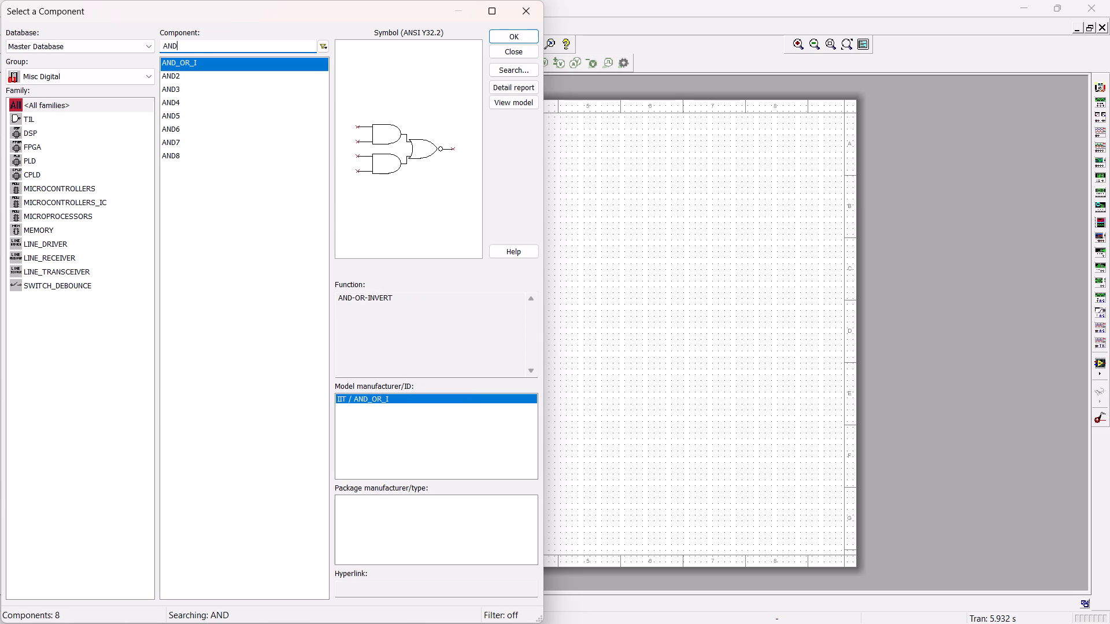
left_click(169, 88)
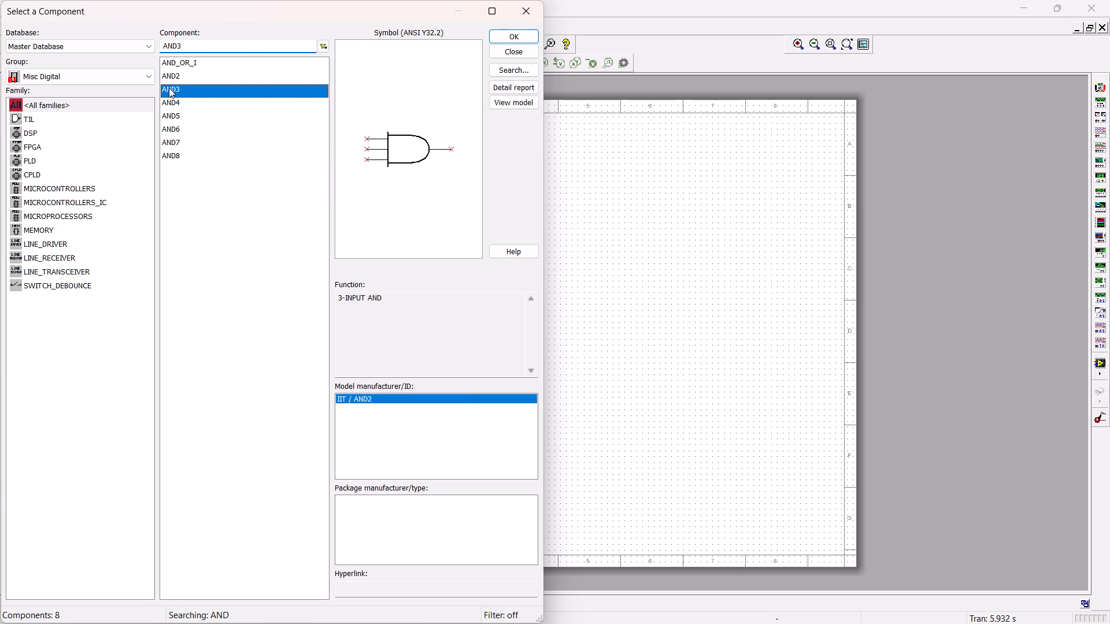
left_click(505, 38)
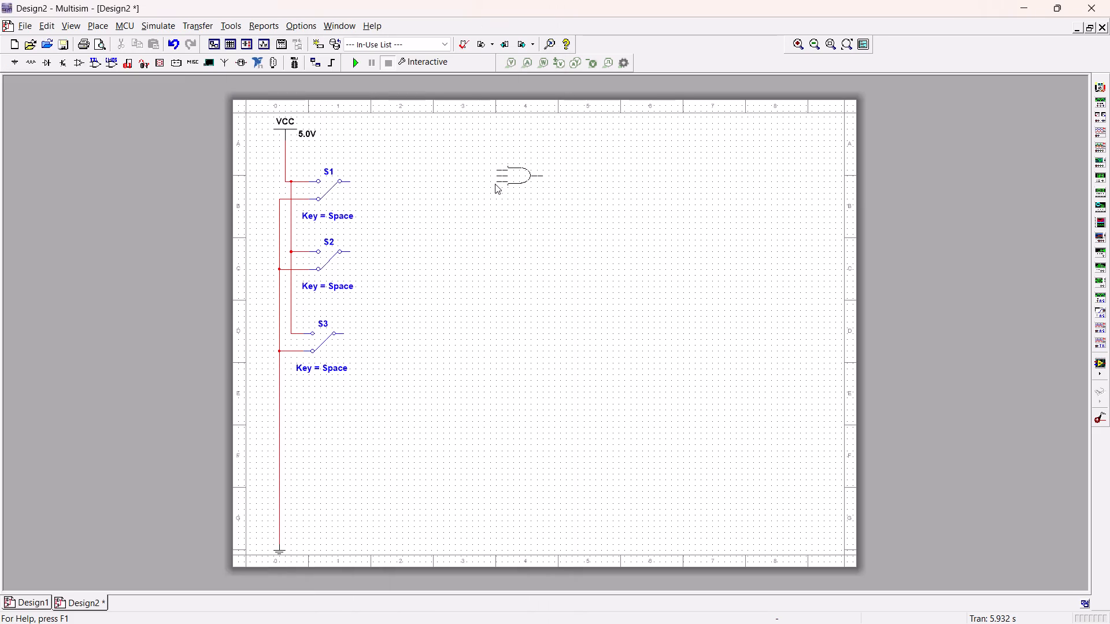
left_click(543, 157)
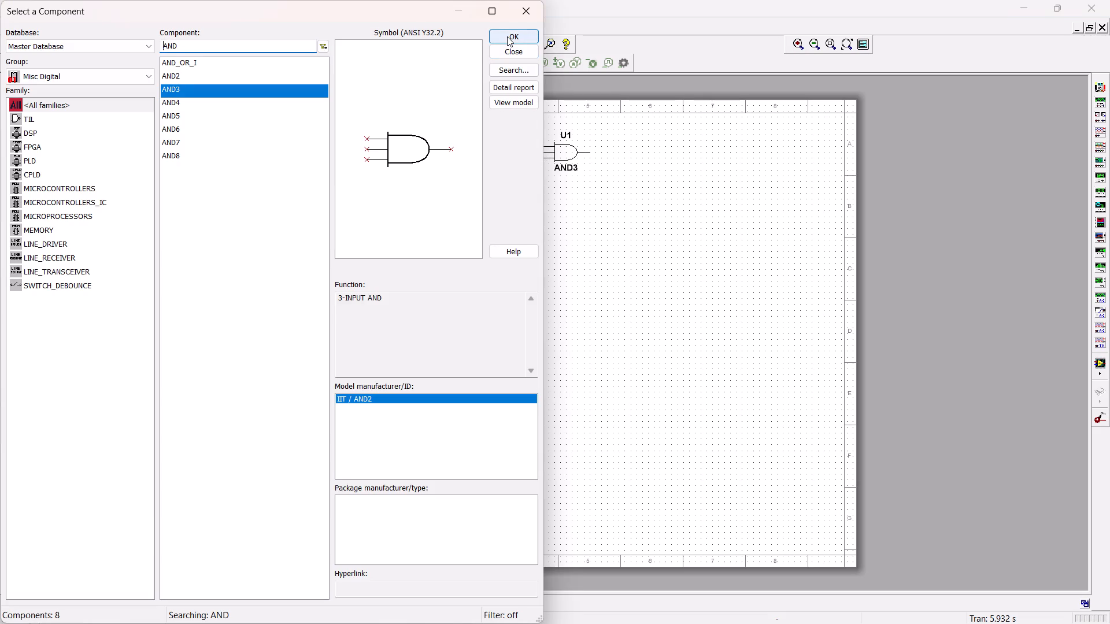
Place seven more AND3 gates, U2 to U8, in a vertical column beneath U1.
left_click(523, 33)
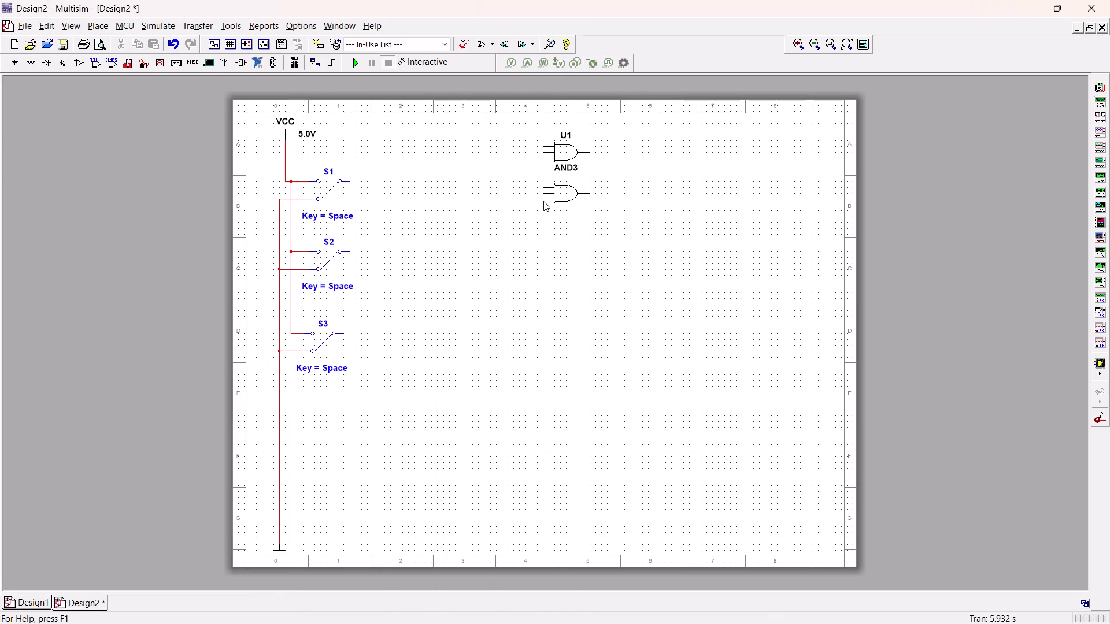
left_click(543, 201)
left_click(506, 40)
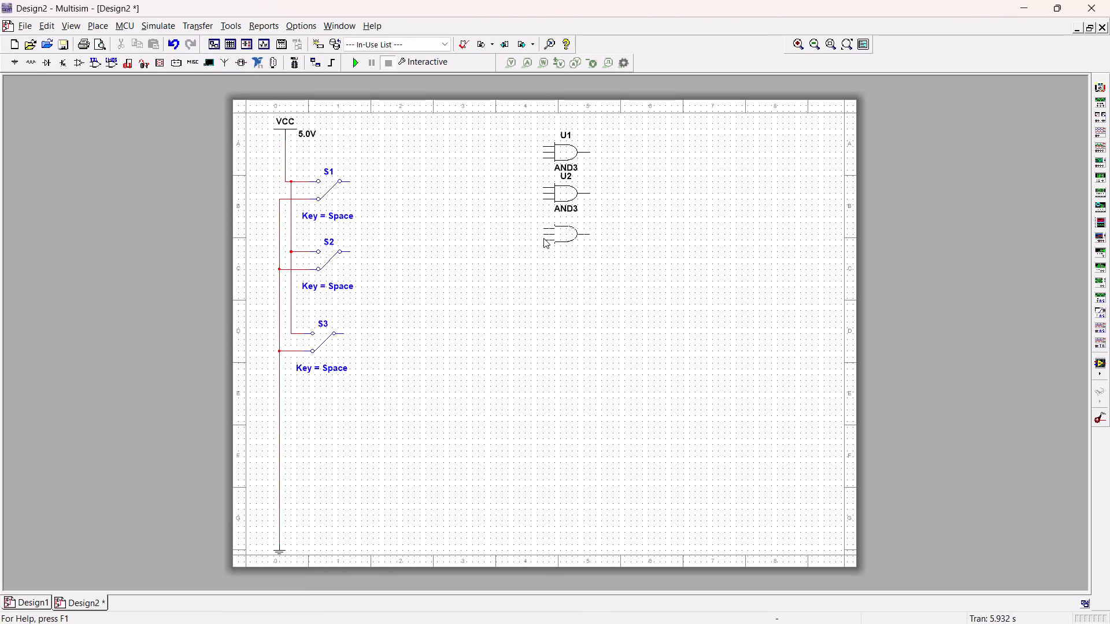
left_click(541, 252)
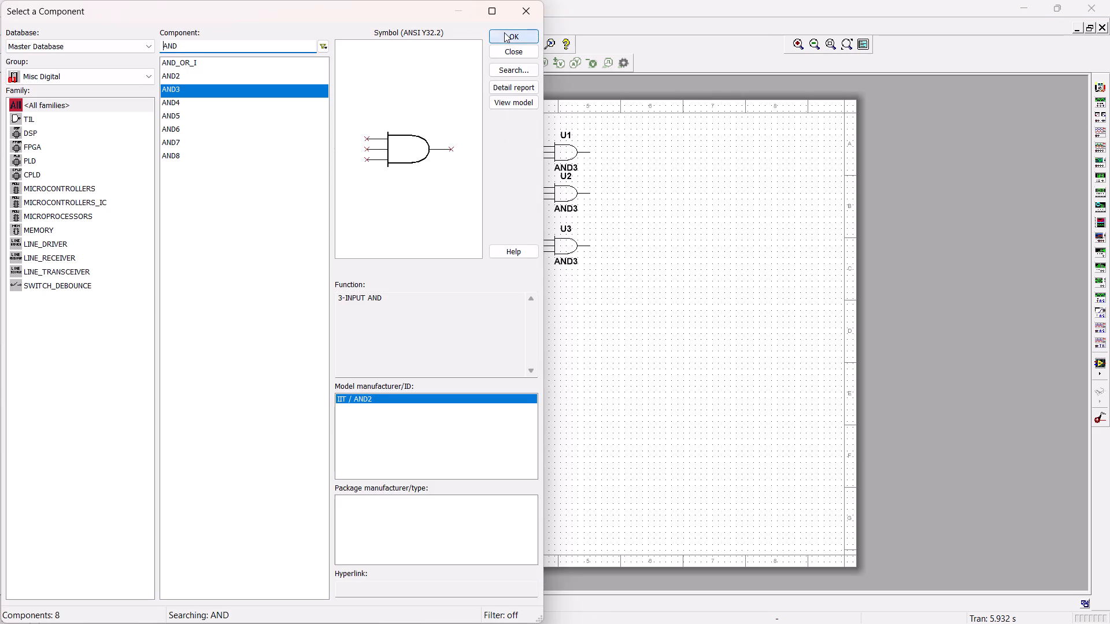
left_click(504, 32)
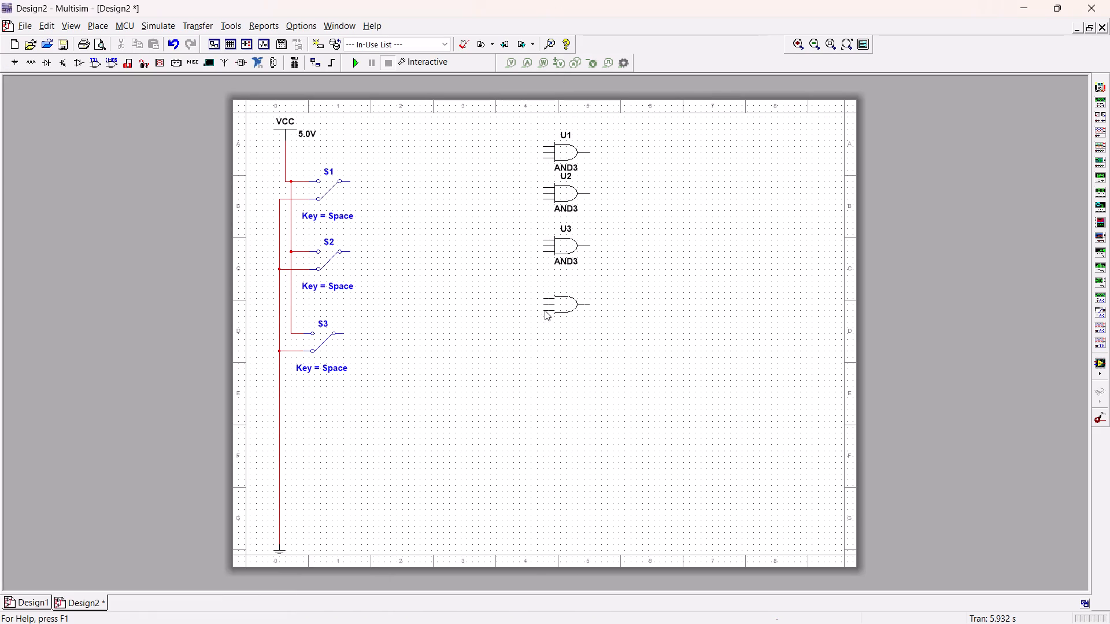
left_click(545, 310)
left_click(533, 35)
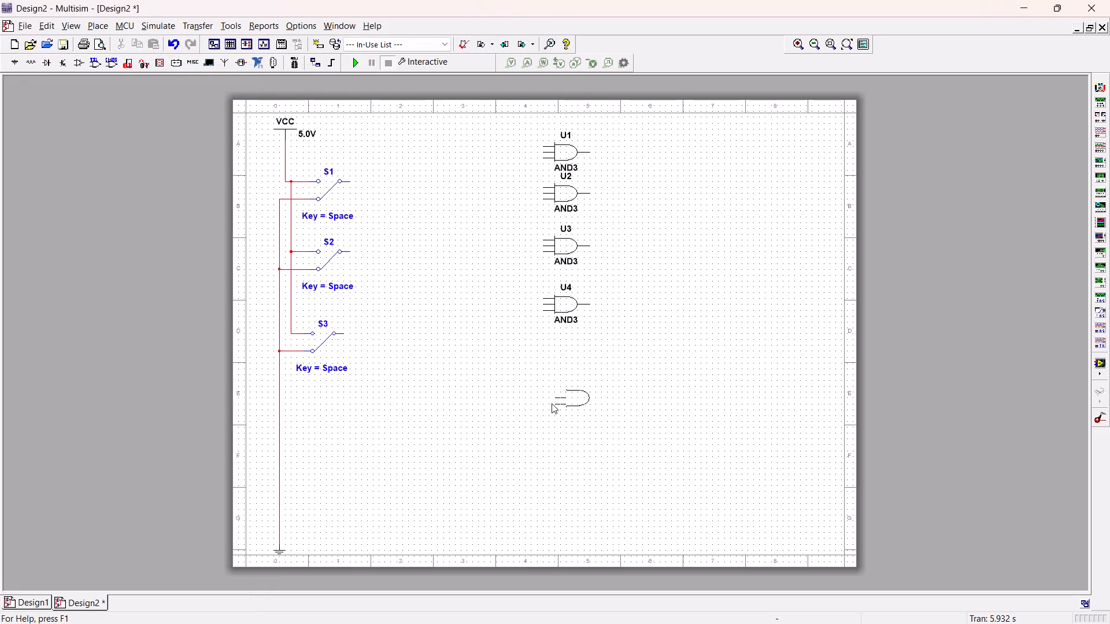
left_click(542, 358)
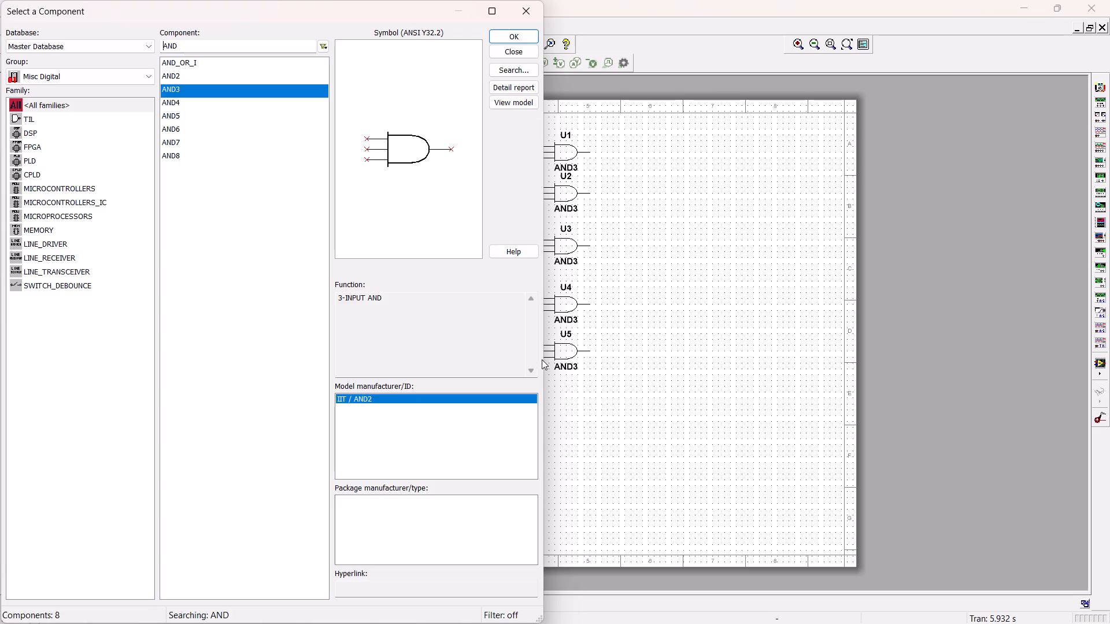
left_click(523, 39)
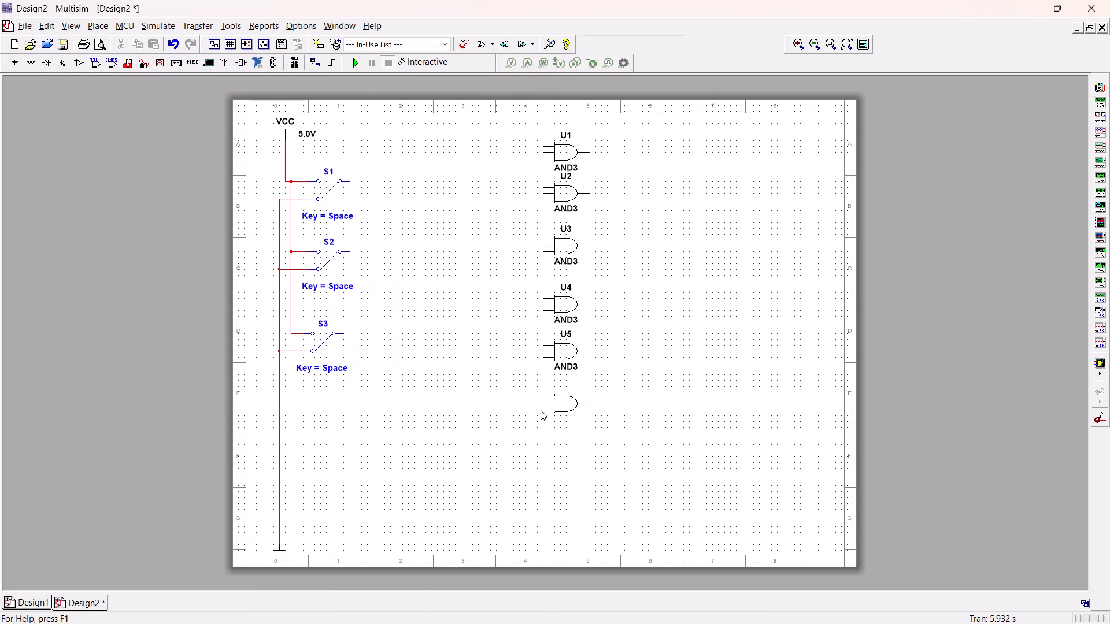
left_click(541, 404)
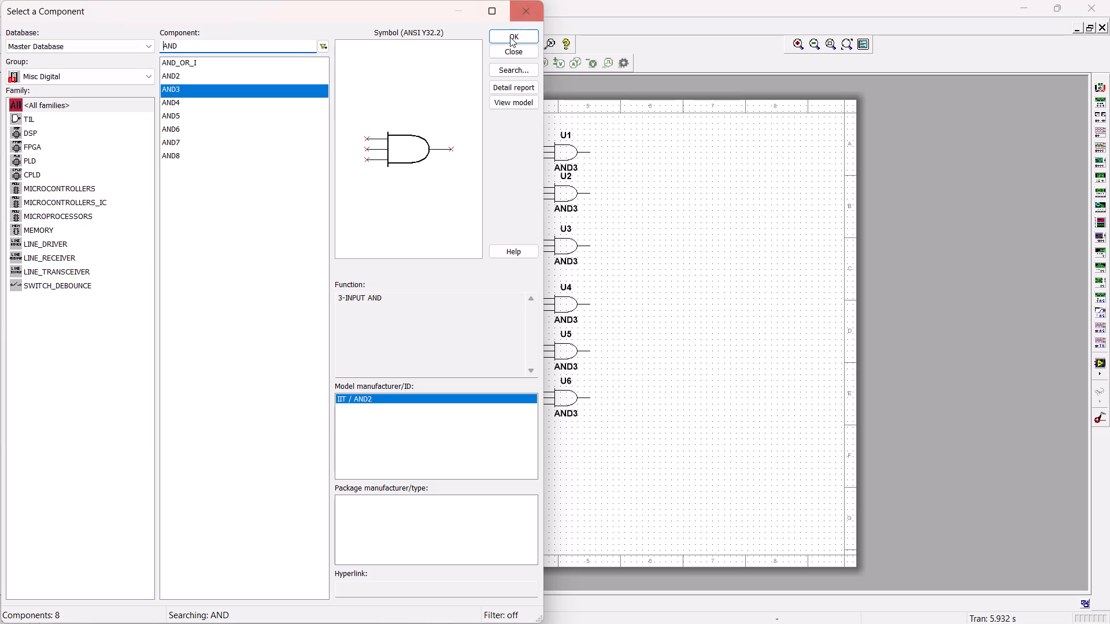
left_click(516, 39)
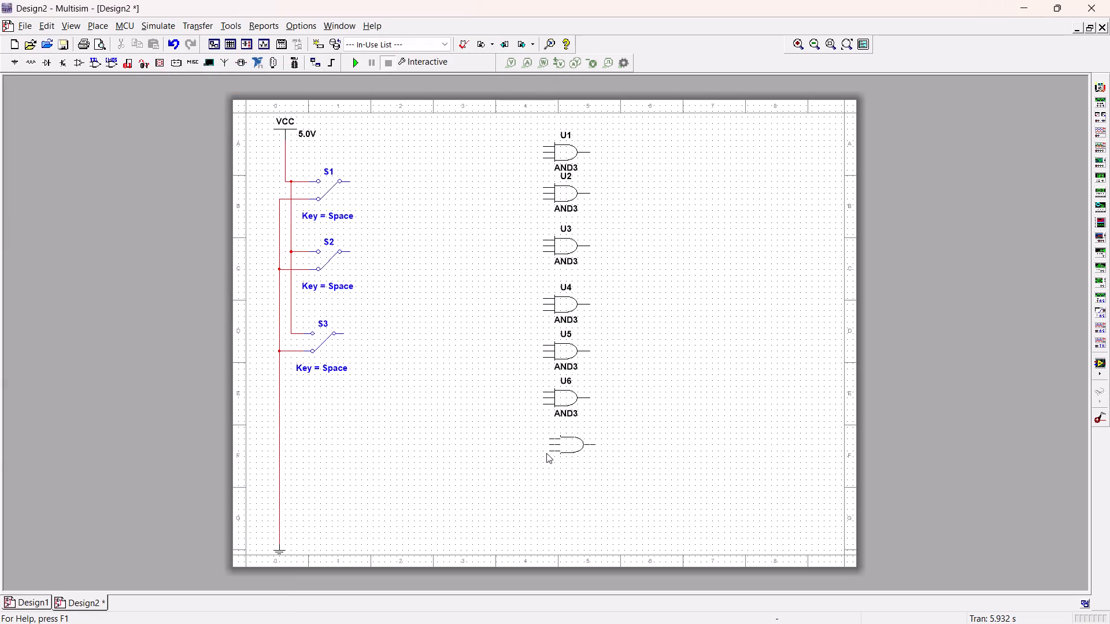
left_click(542, 454)
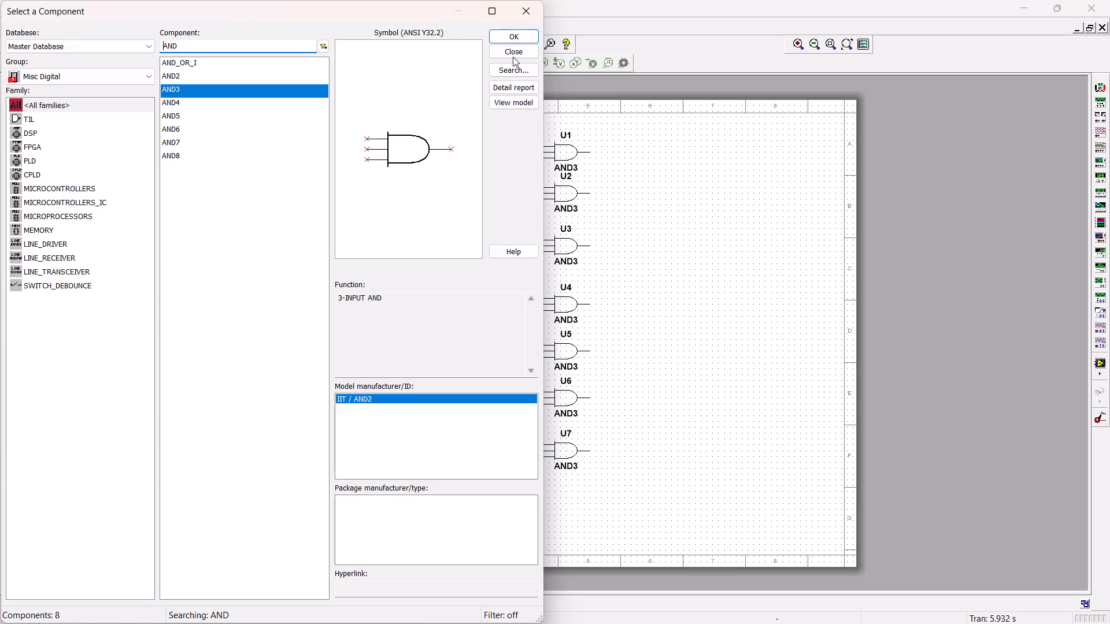
left_click(513, 36)
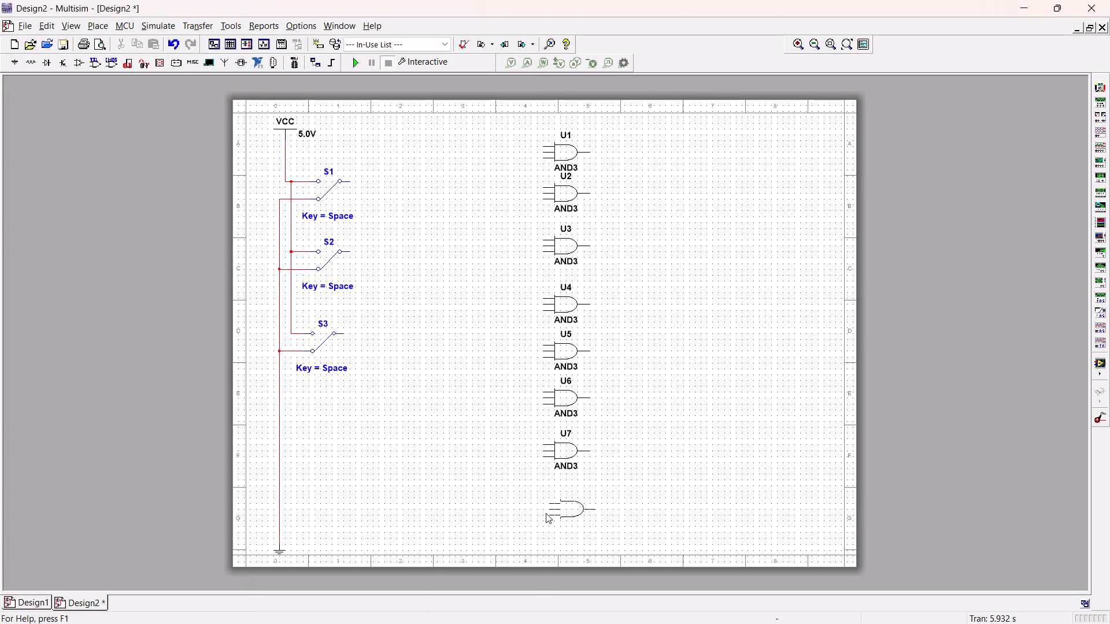
left_click(543, 510)
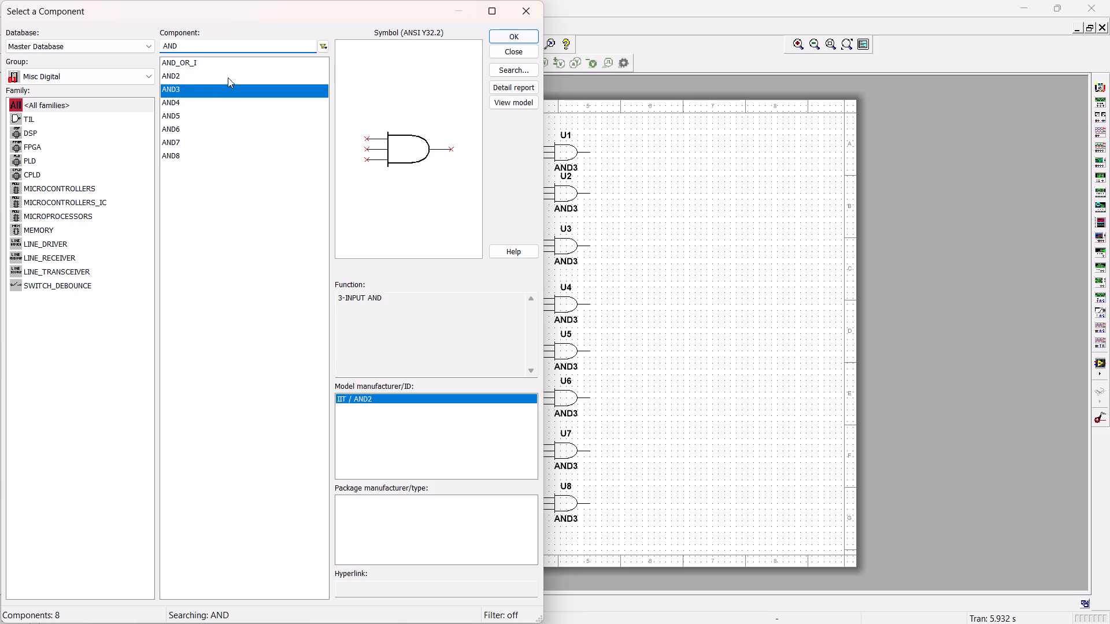
Place three 74LS04D inverters from the TTL 74LS family, each as section A of a new chip, one beside each switch.
left_click(76, 80)
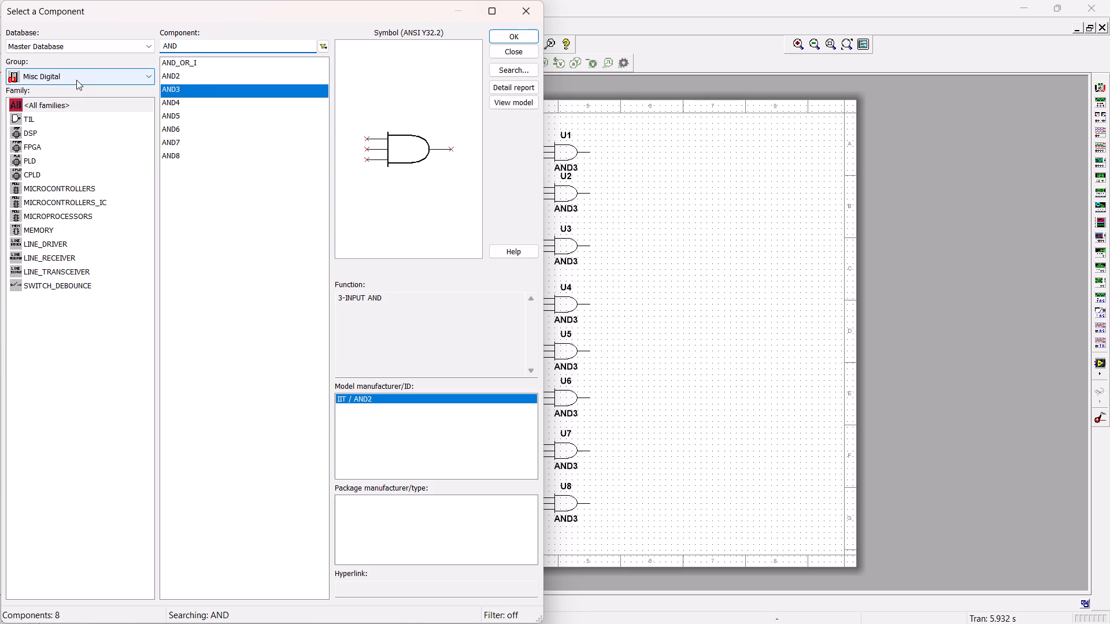
left_click(83, 166)
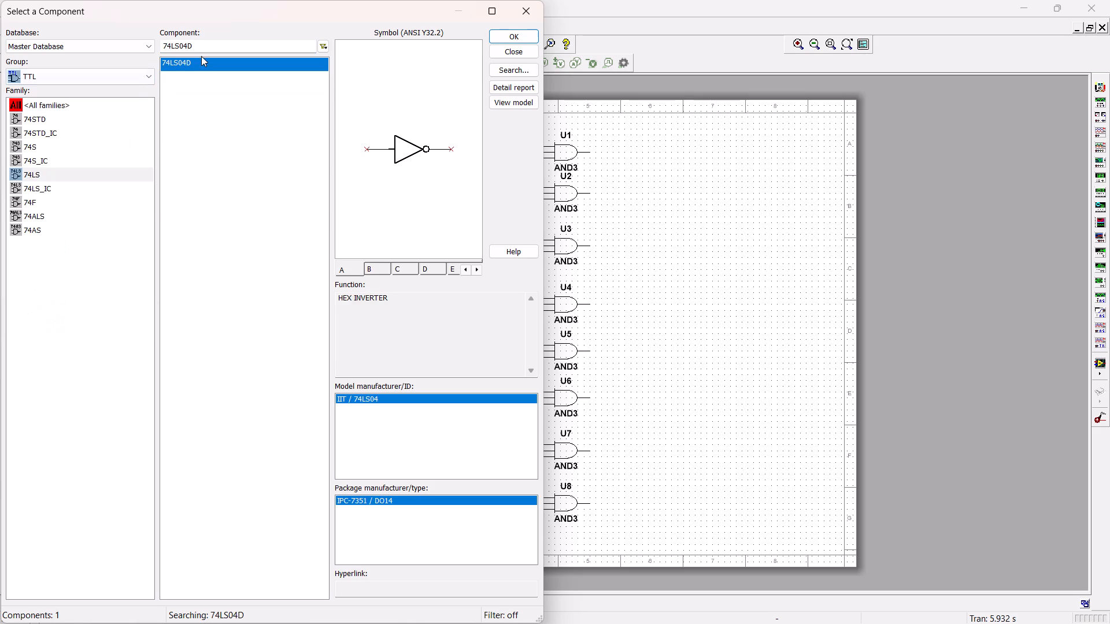
left_click(510, 36)
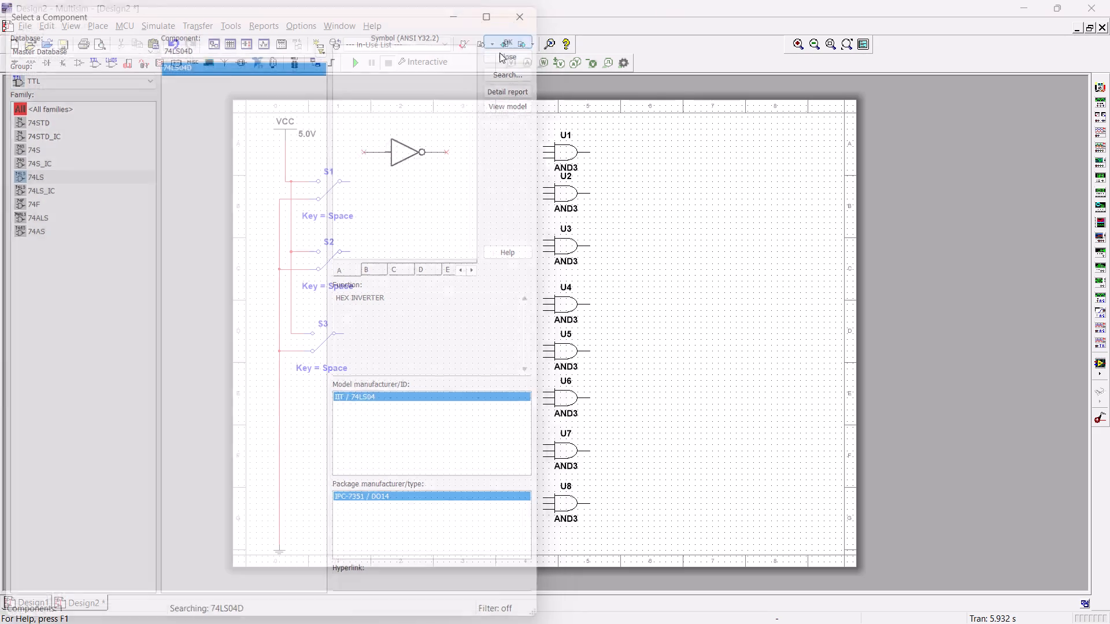
left_click_drag(517, 37, 523, 43)
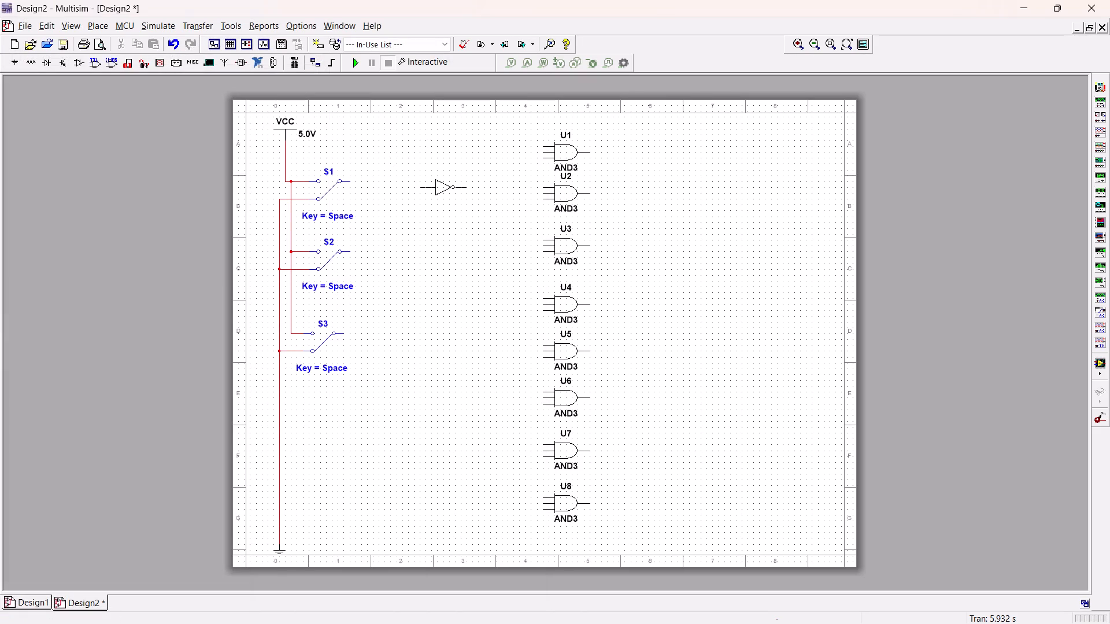
left_click(408, 181)
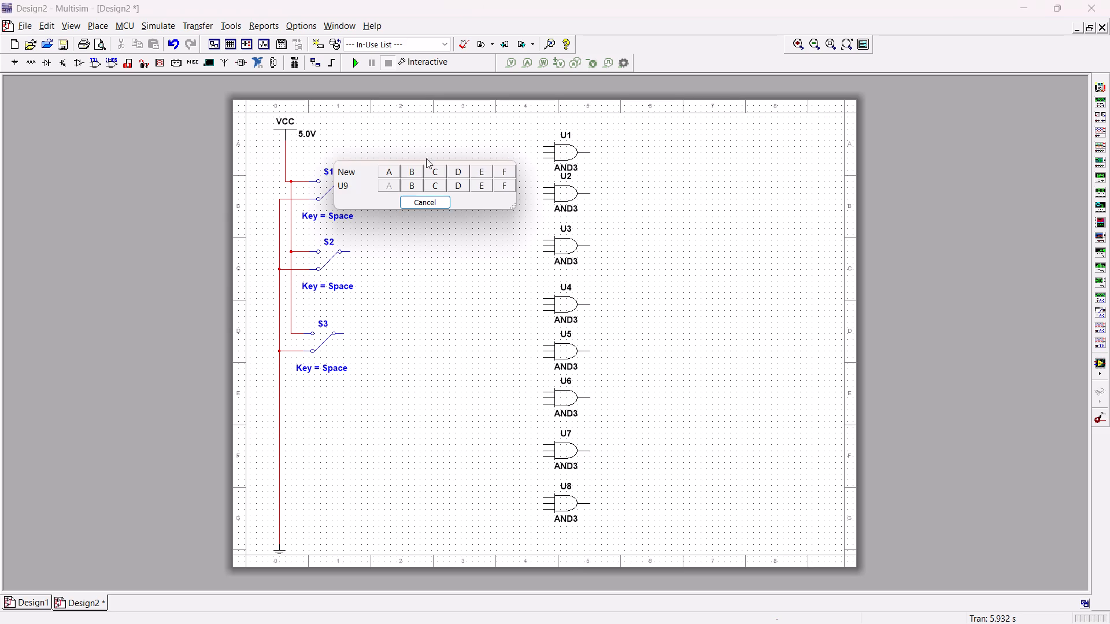
left_click_drag(398, 170, 404, 176)
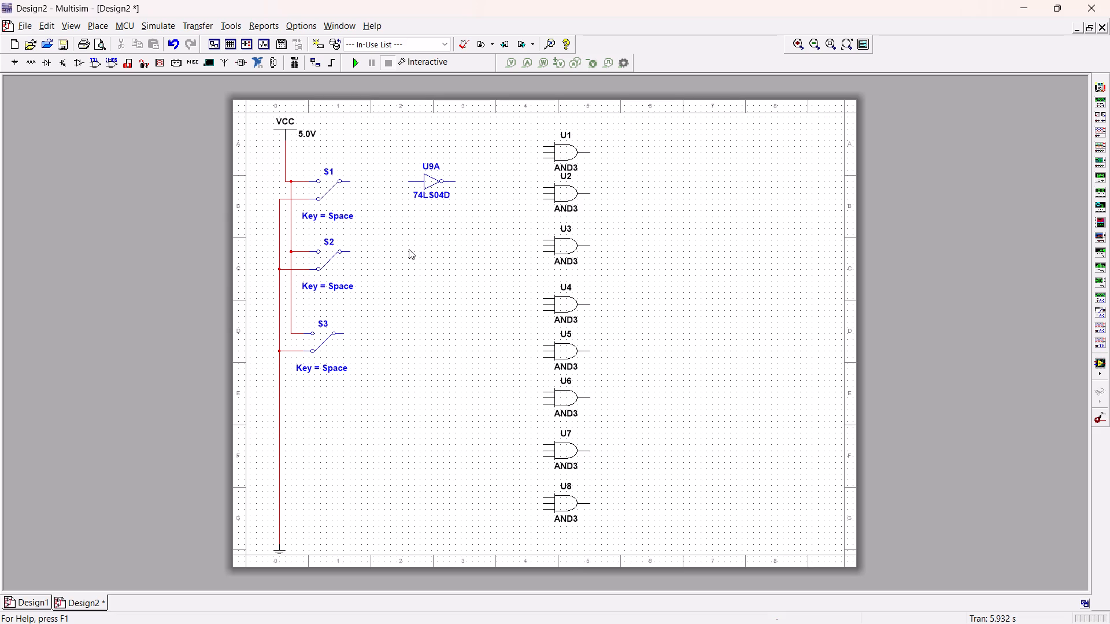
left_click(415, 250)
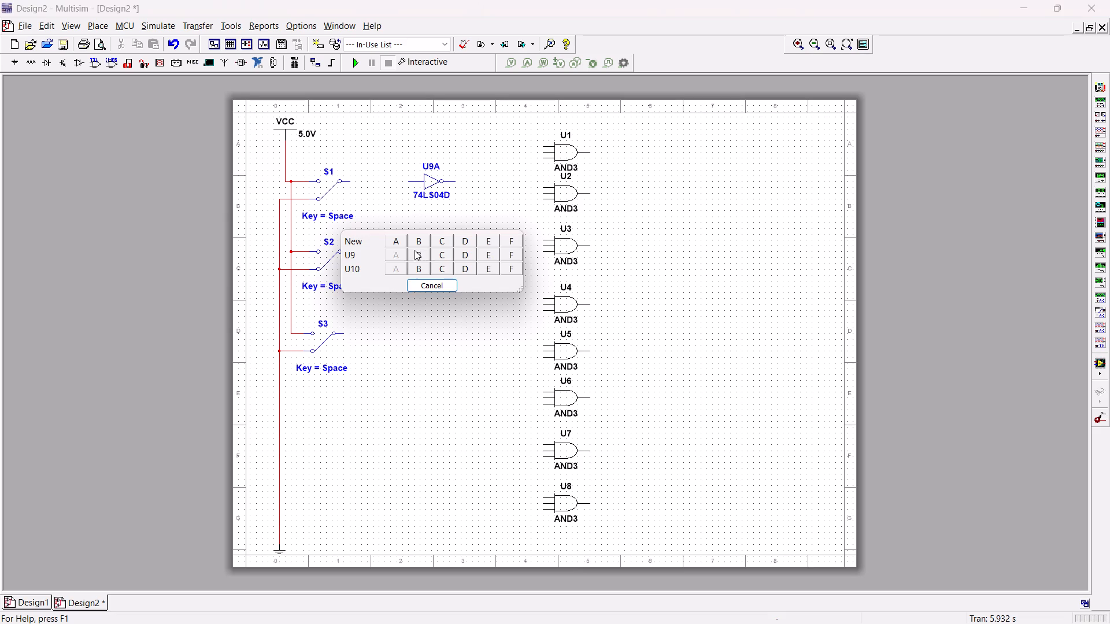
left_click_drag(391, 236, 397, 243)
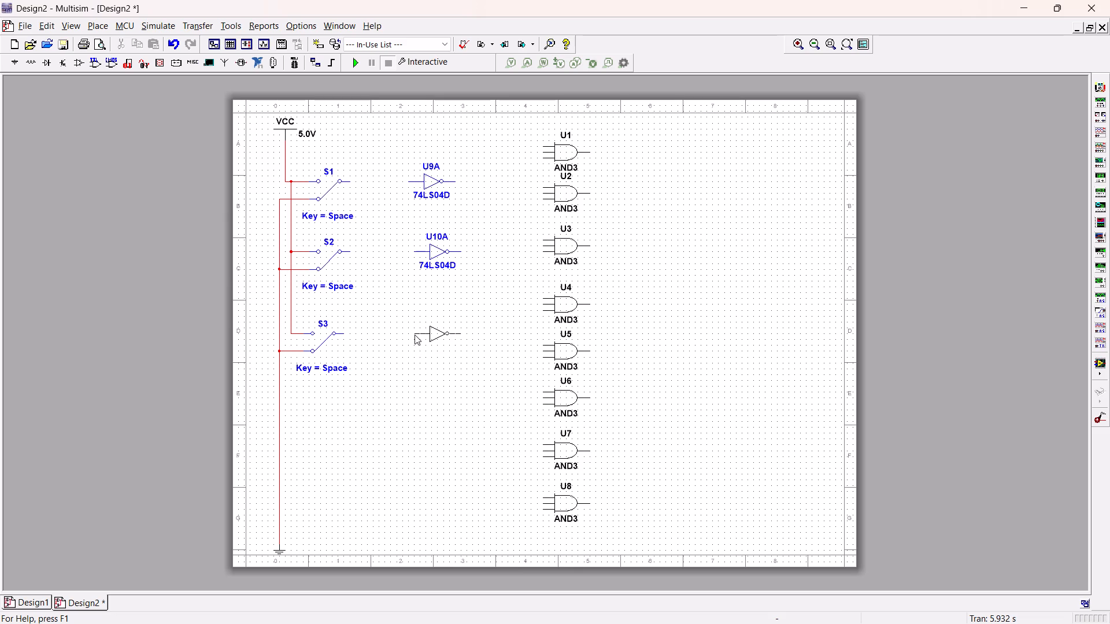
left_click(415, 335)
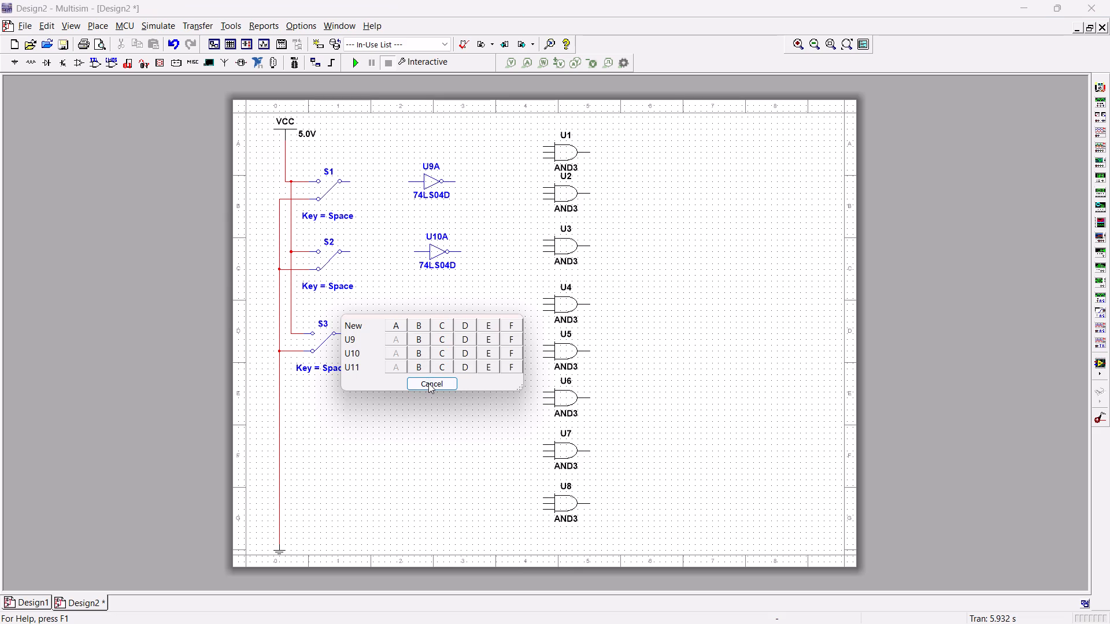
left_click(428, 383)
left_click(521, 10)
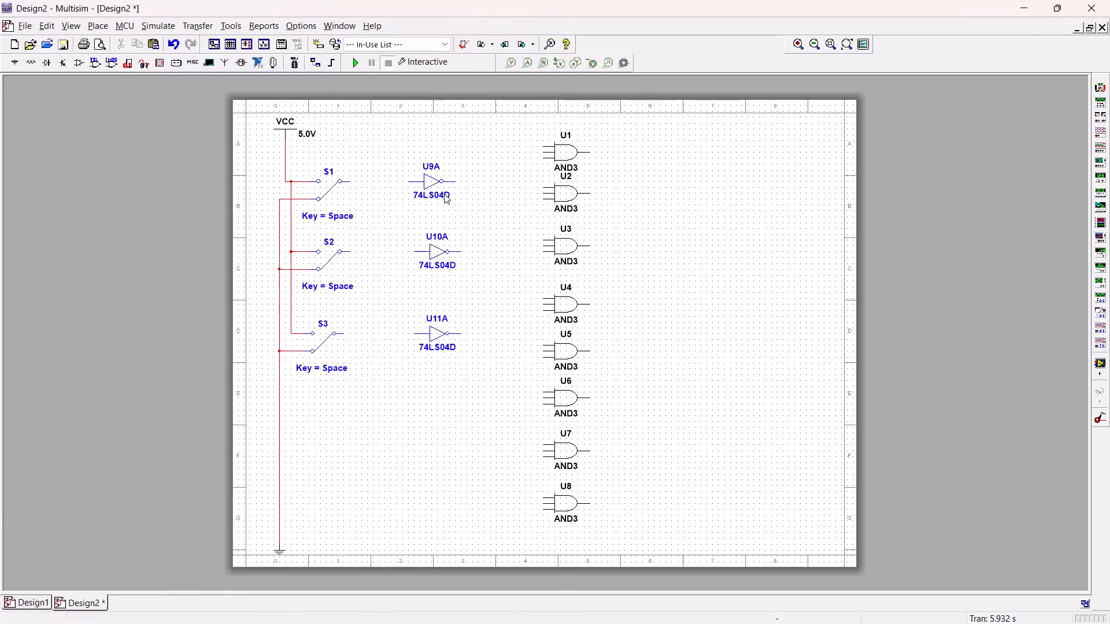
Move inverter U9A so it lines up vertically with U10A and horizontally with the output of switch S1.
left_click_drag(428, 184, 436, 187)
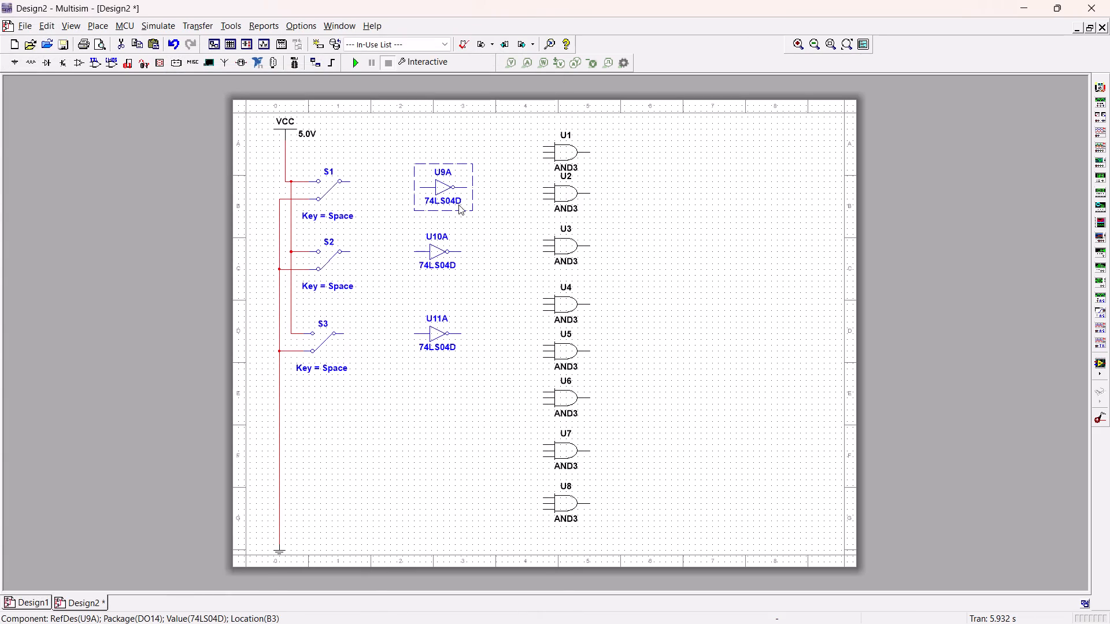
left_click_drag(440, 188, 436, 179)
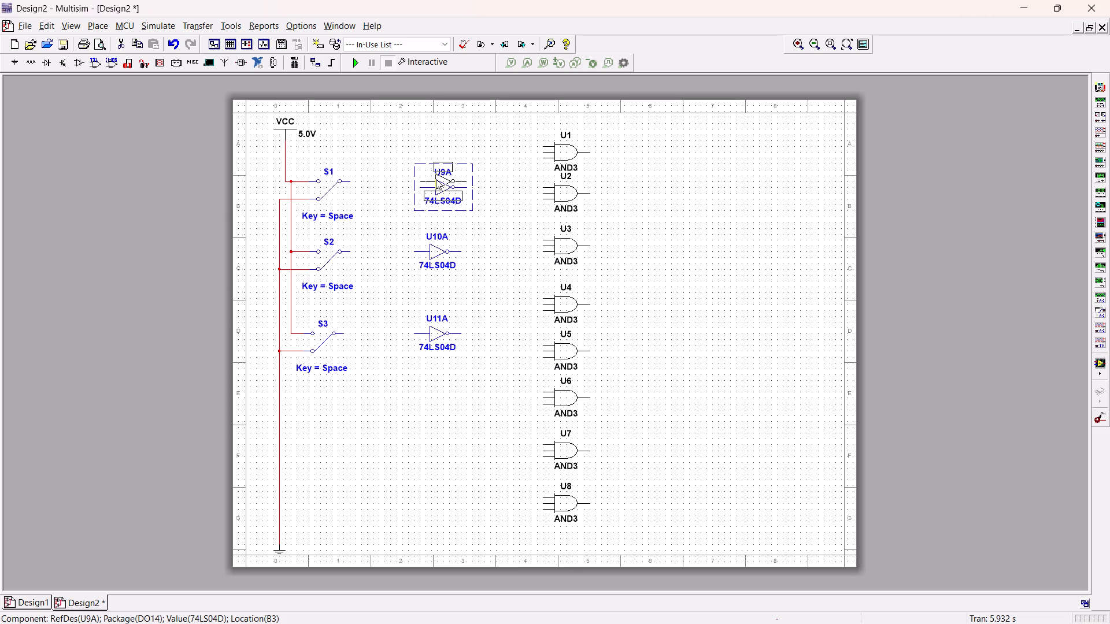
left_click_drag(436, 179, 434, 179)
left_click(484, 222)
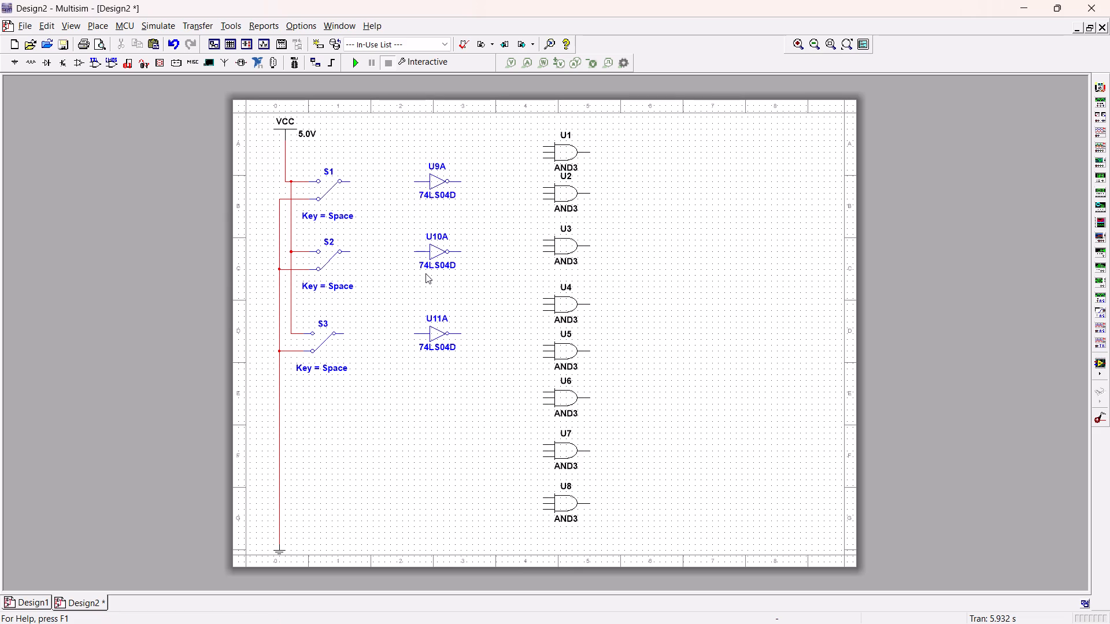
Wire the outputs of switches S1, S2 and S3 to the inputs of inverters U9A, U10A and U11A respectively.
left_click(350, 181)
left_click(413, 180)
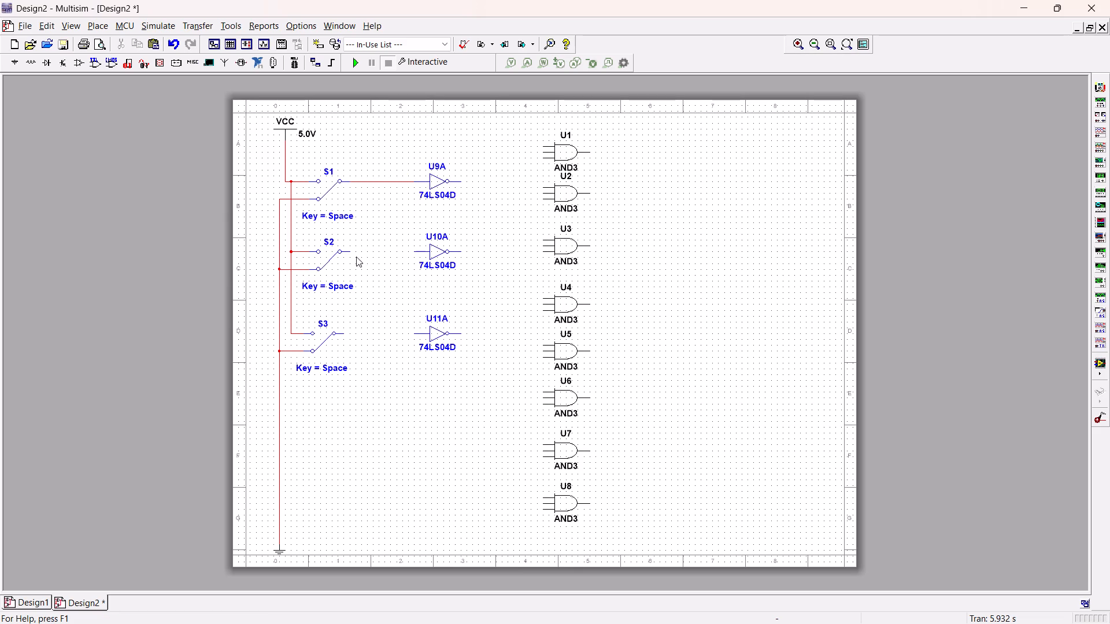
left_click(350, 249)
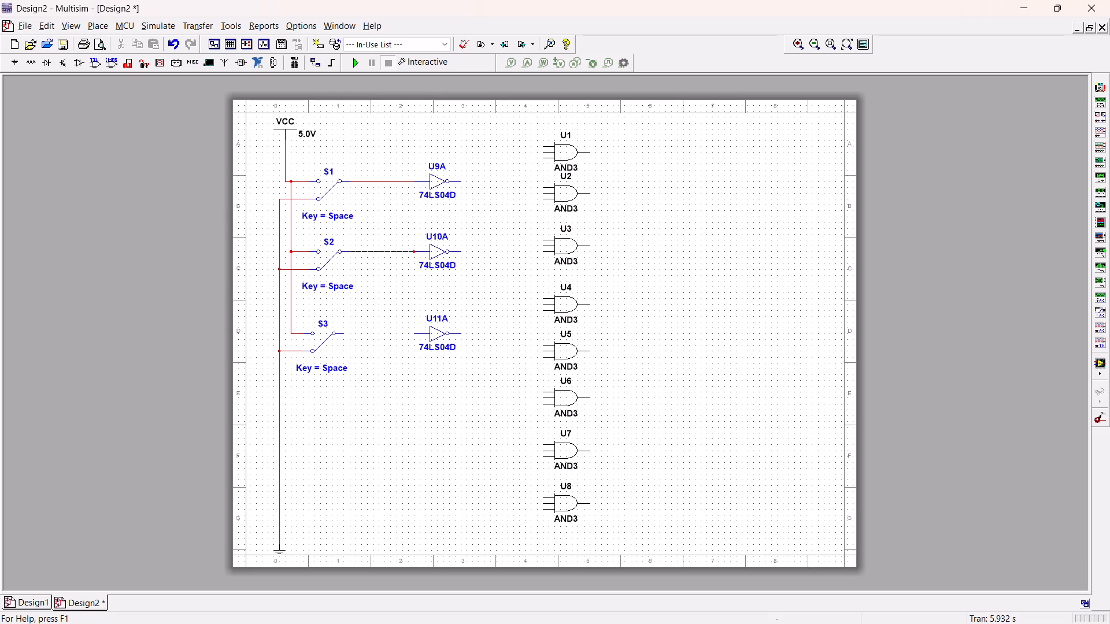
left_click(416, 251)
left_click(343, 332)
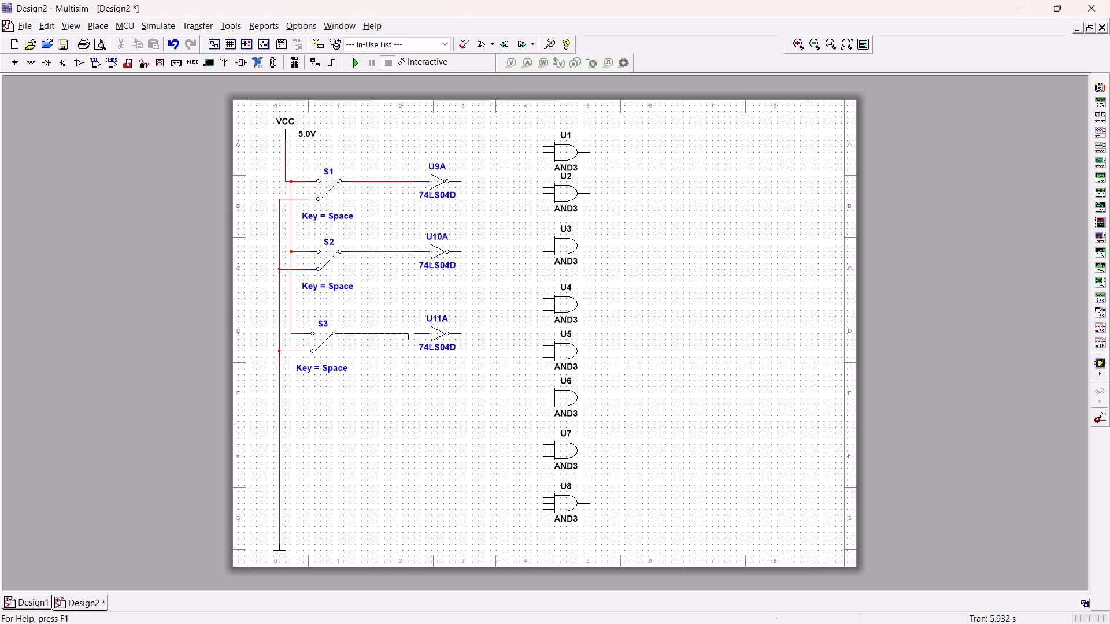
left_click(411, 333)
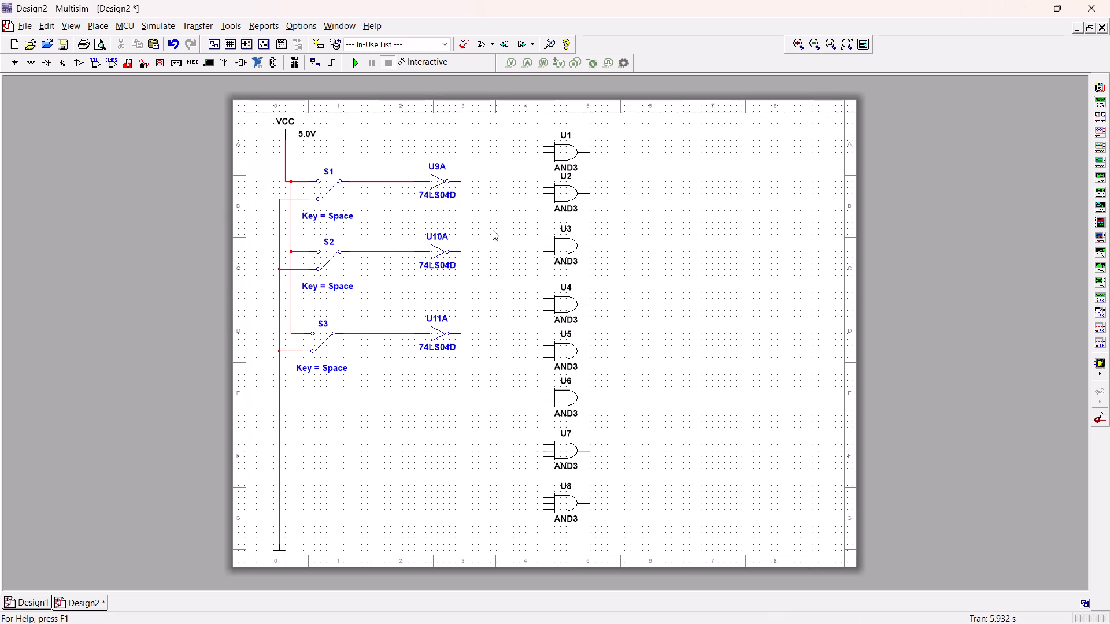
Wire the outputs of inverters U9A, U10A and U11A to the upper, middle and lower inputs of AND gate U1.
left_click(464, 183)
left_click(462, 180)
left_click(539, 144)
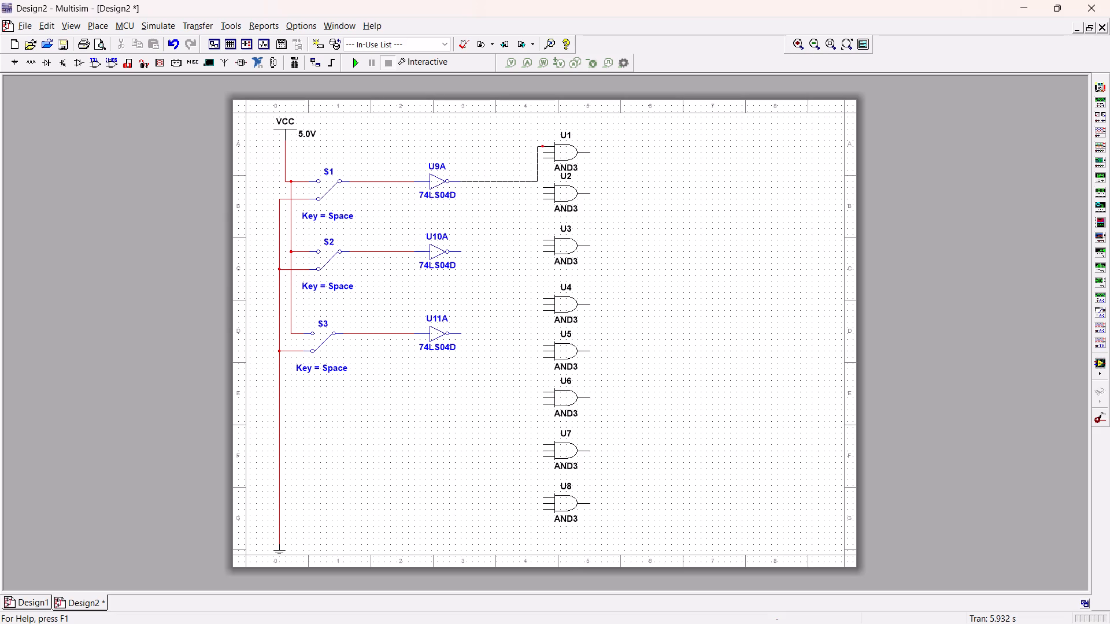
left_click(542, 147)
left_click(457, 251)
left_click(479, 251)
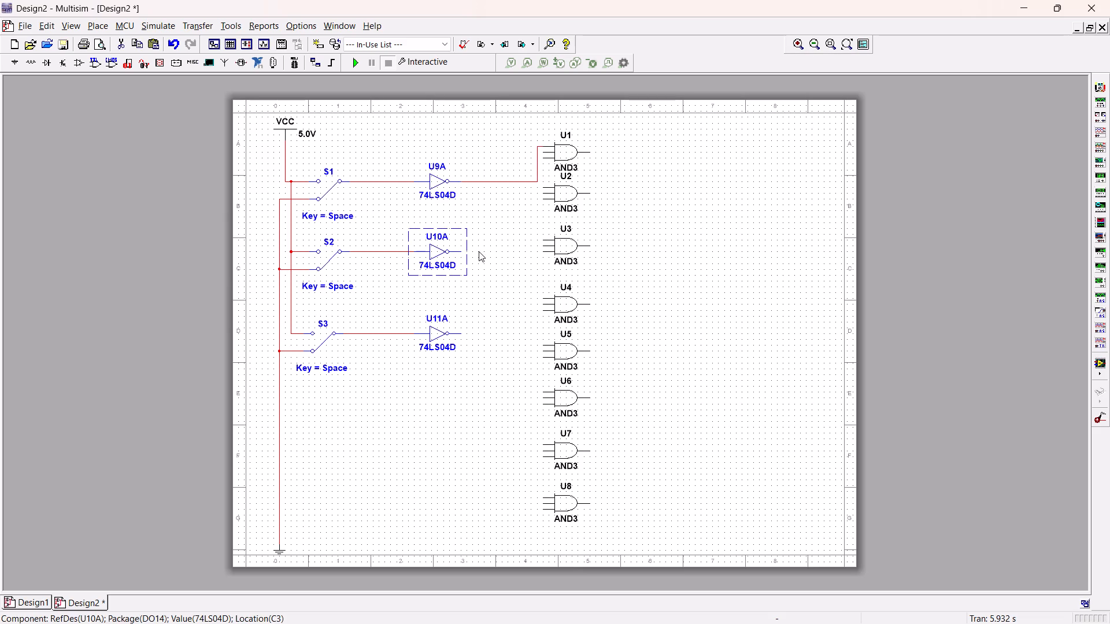
left_click(461, 251)
left_click(467, 251)
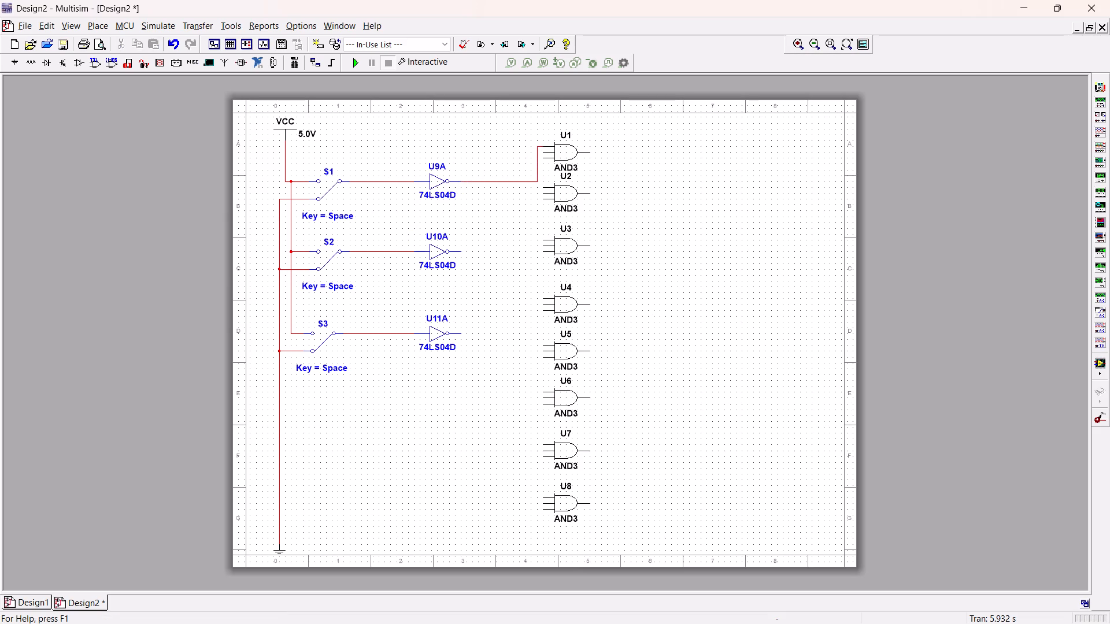
left_click(476, 163)
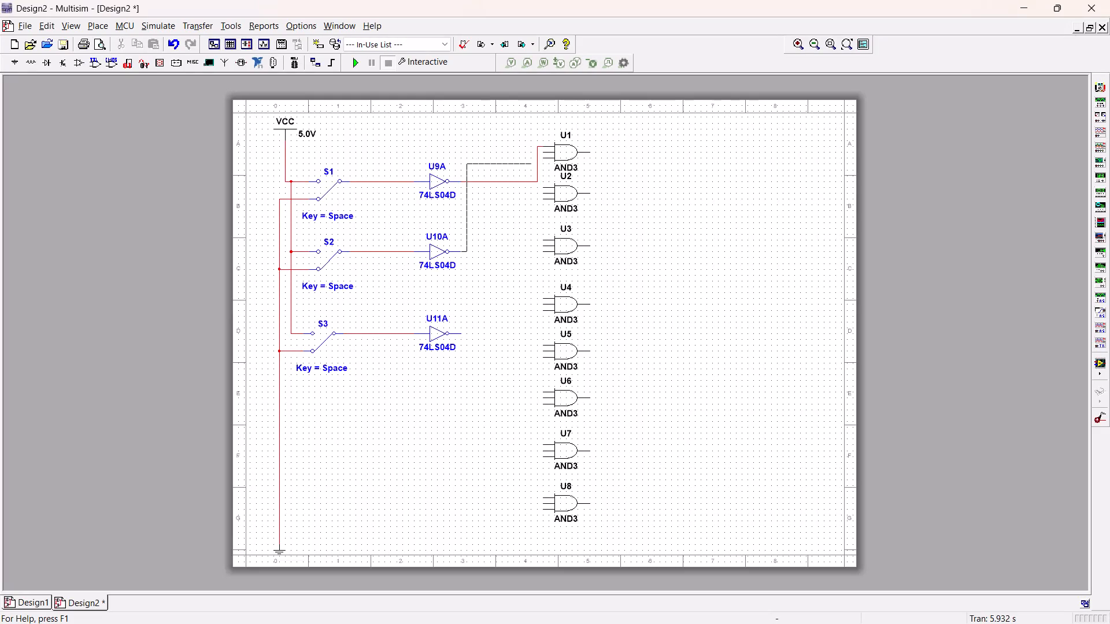
left_click(542, 151)
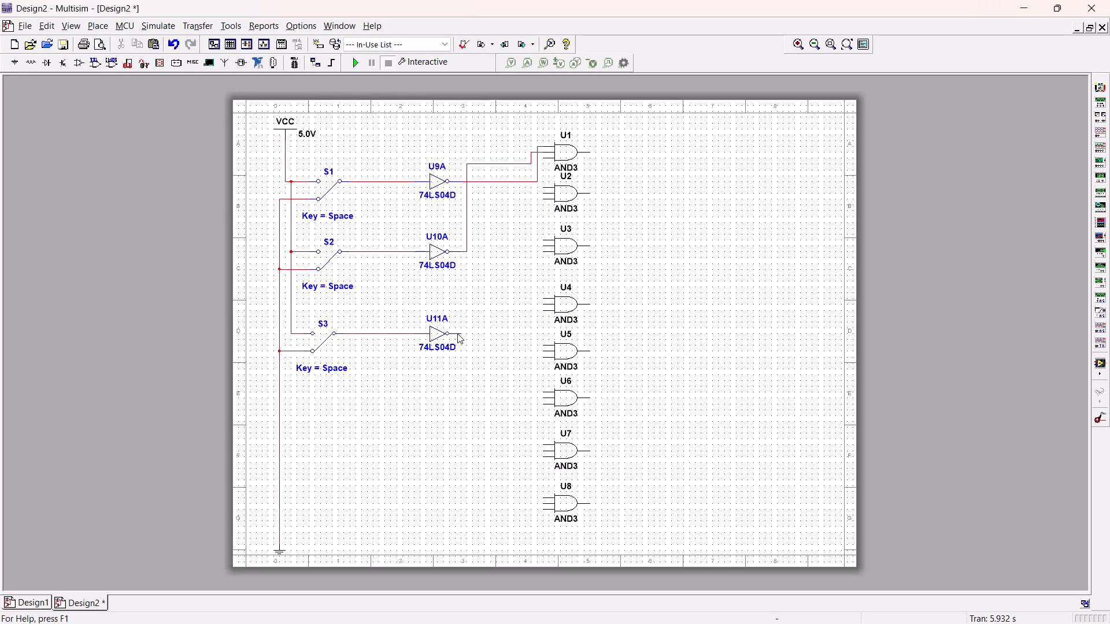
left_click(461, 331)
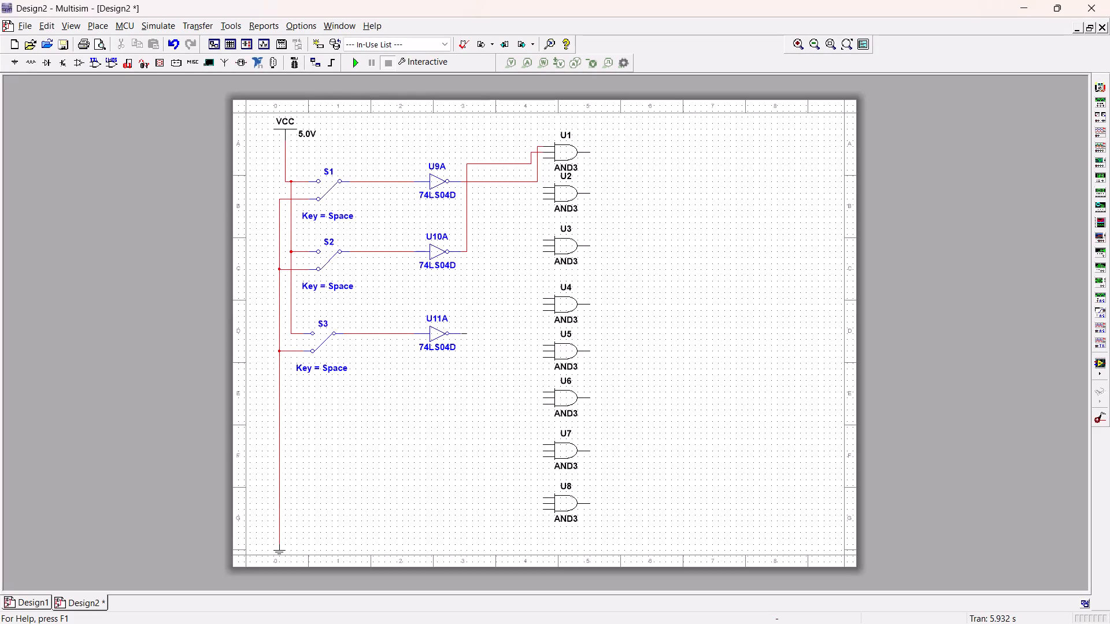
left_click(478, 329)
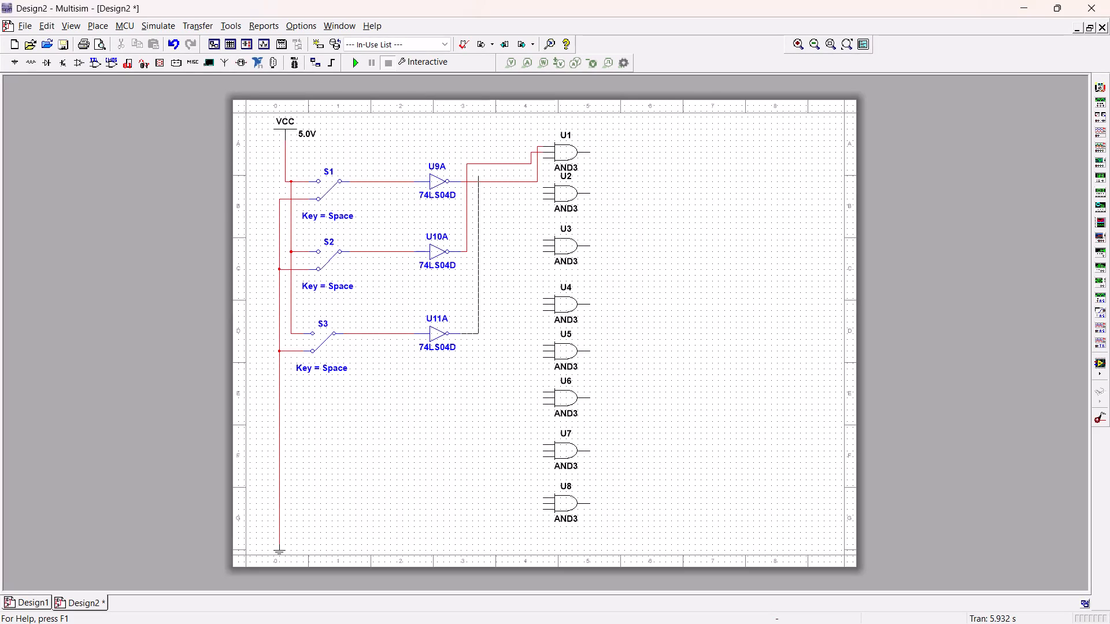
left_click(476, 173)
left_click(542, 156)
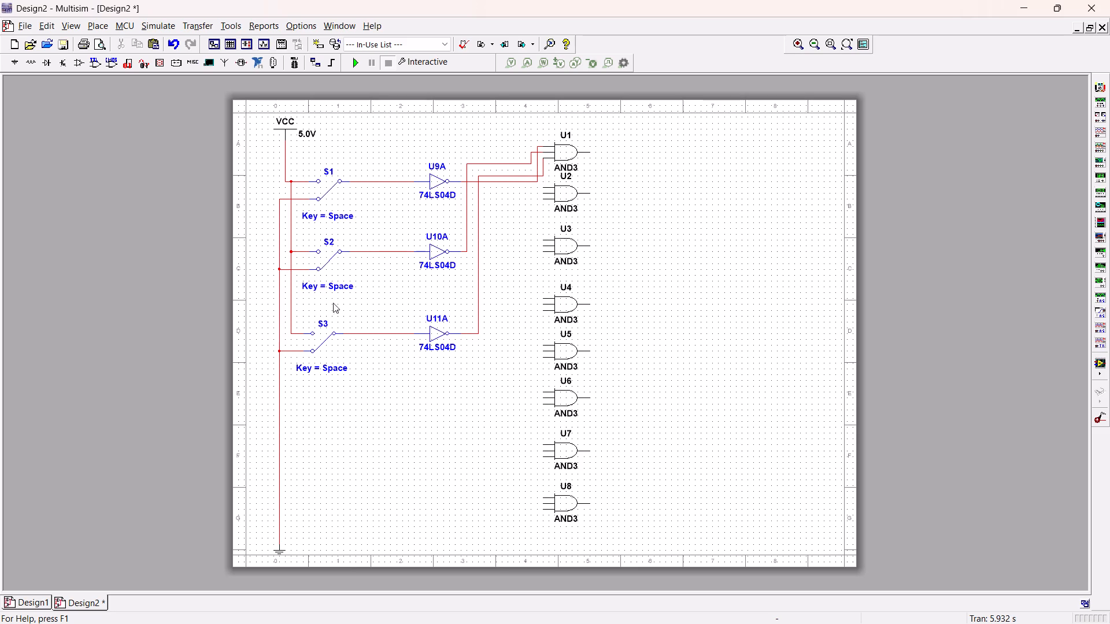
Wire AND gate U2's upper input to the S1 output, middle input to the S2 output and lower input to the U11A output.
left_click(543, 185)
left_click(385, 180)
left_click(541, 192)
left_click(387, 250)
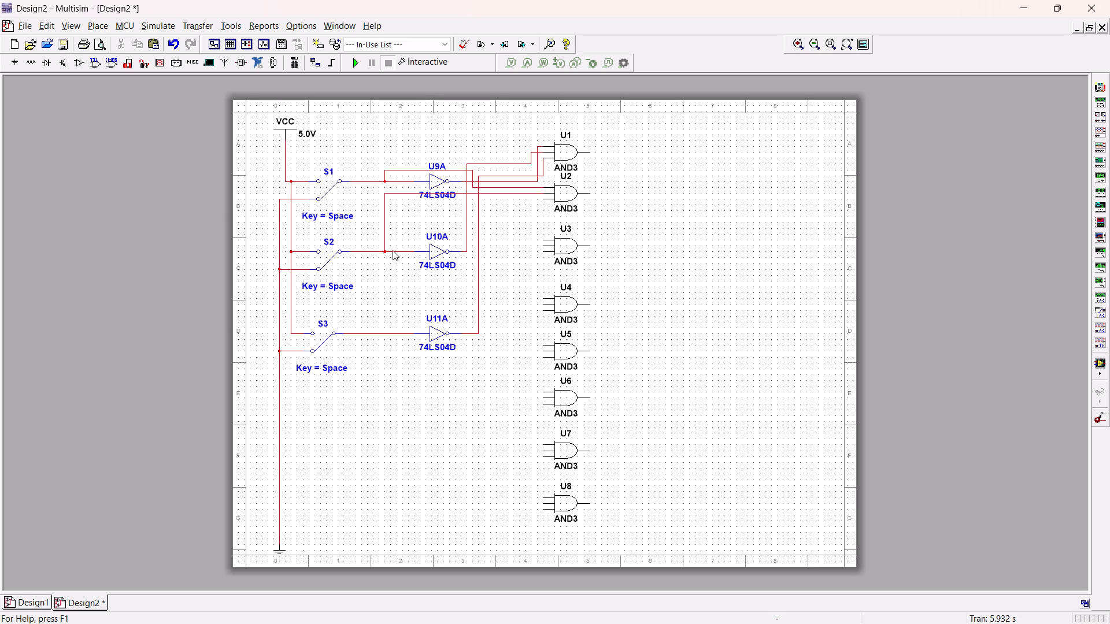
left_click(542, 198)
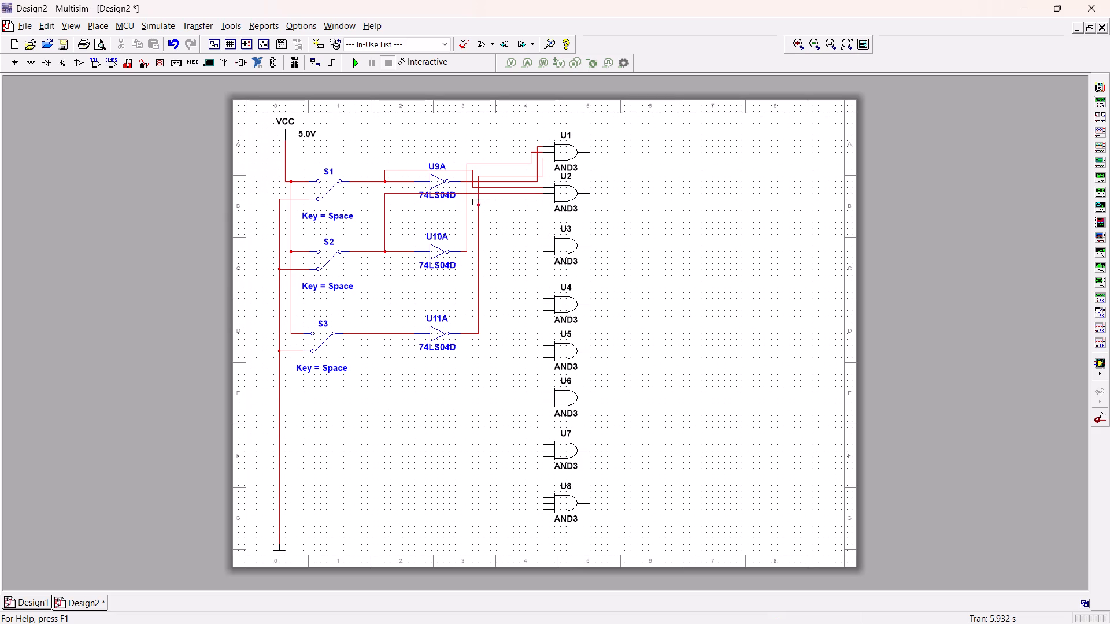
left_click(479, 202)
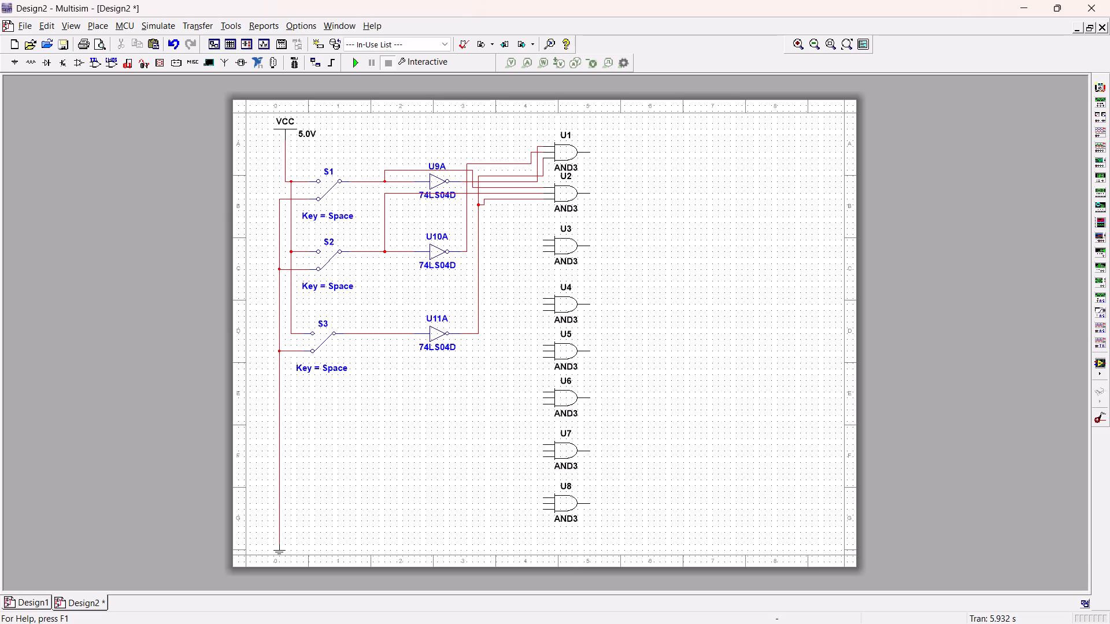
Wire AND gate U3's upper input to the S1 output, middle input to the U10A output and lower input to the S3 output.
left_click(542, 240)
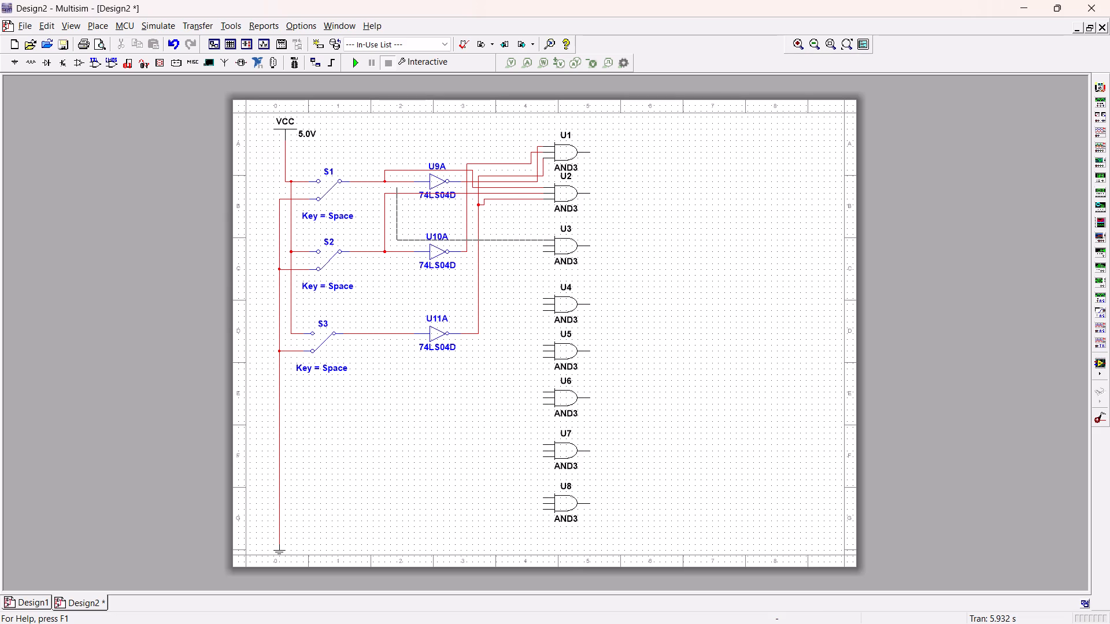
left_click(394, 184)
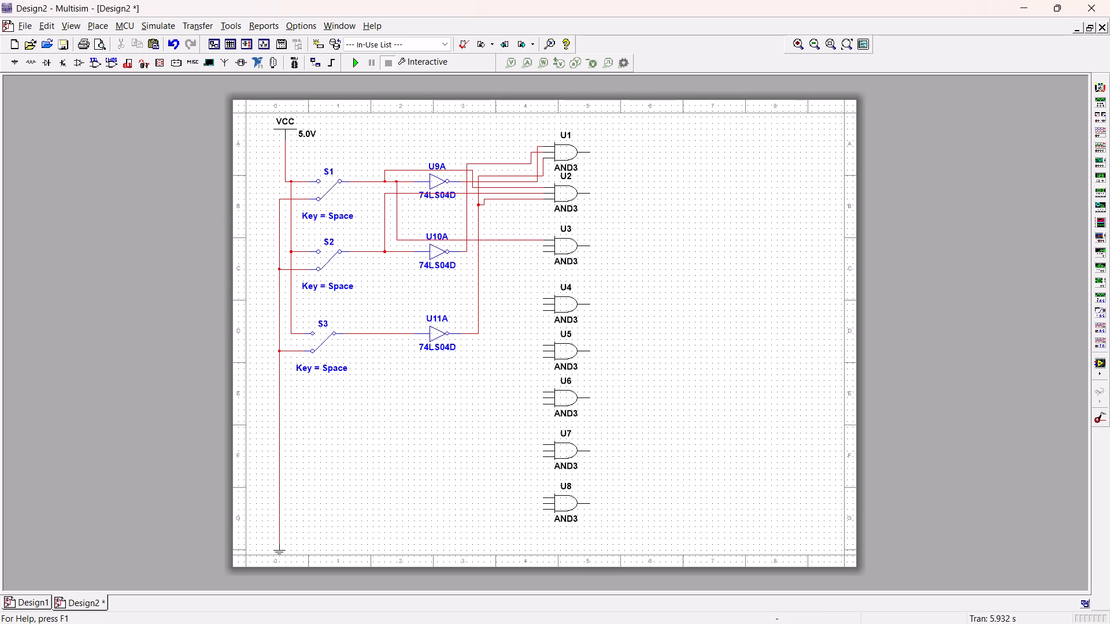
left_click(544, 247)
left_click(468, 243)
left_click(541, 250)
left_click(373, 333)
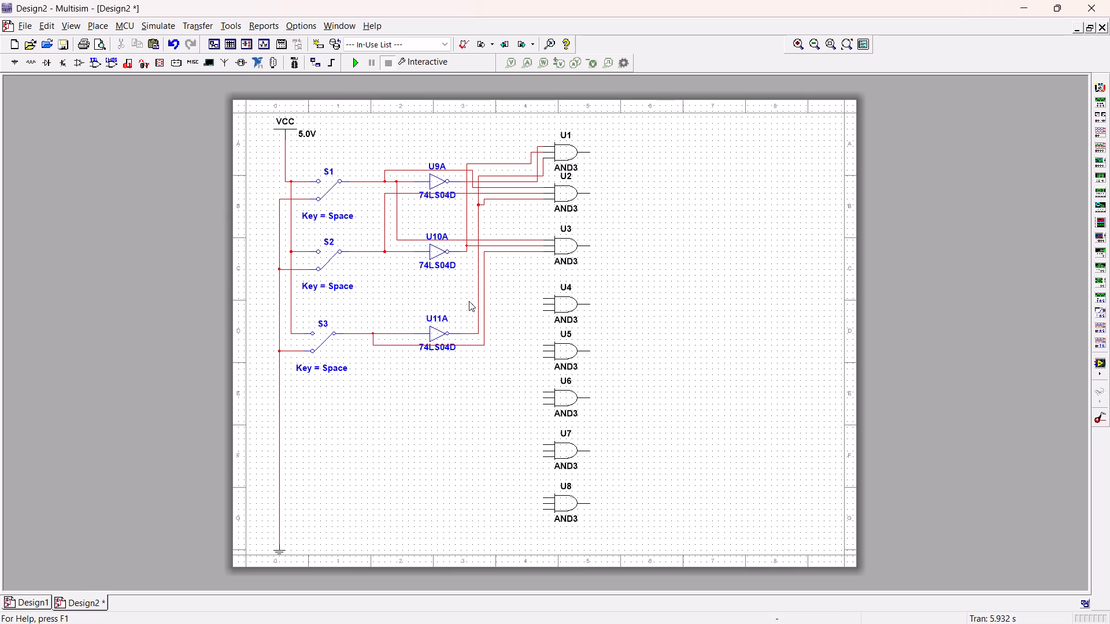
Wire AND gate U4's upper input to the U9A output, middle input to the S2 output and lower input to the S3 output.
left_click(542, 298)
left_click(497, 183)
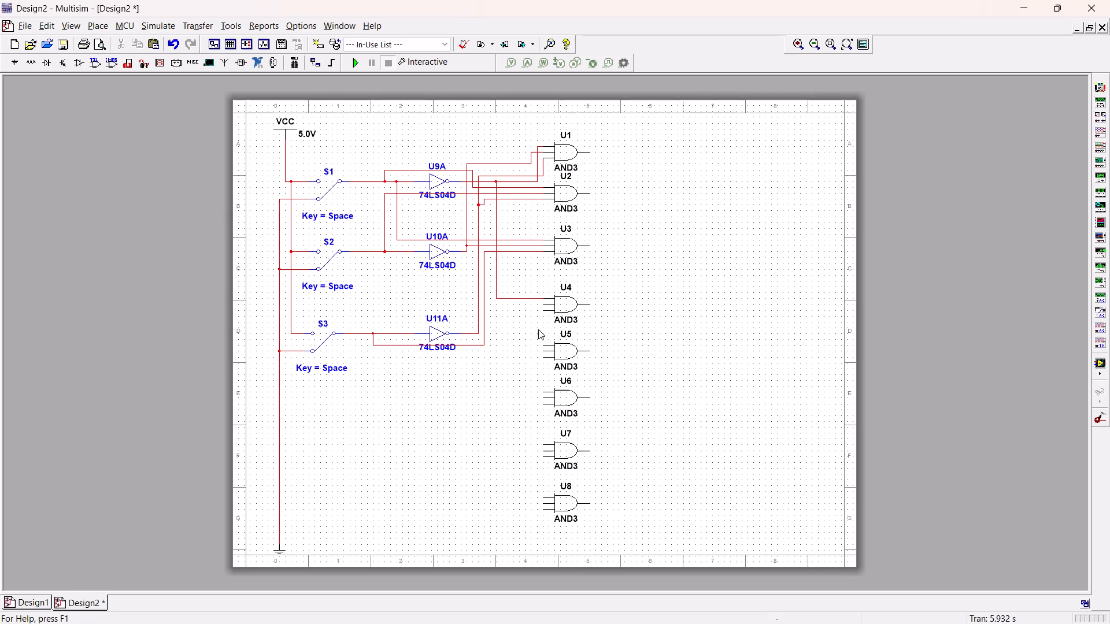
left_click(546, 305)
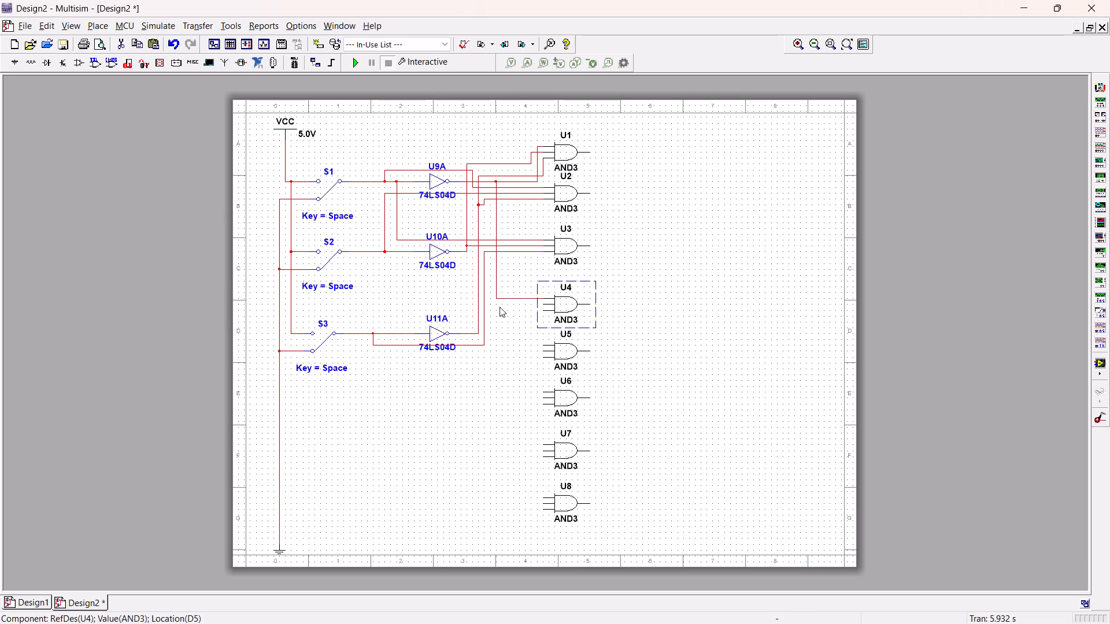
left_click(503, 311)
left_click(543, 302)
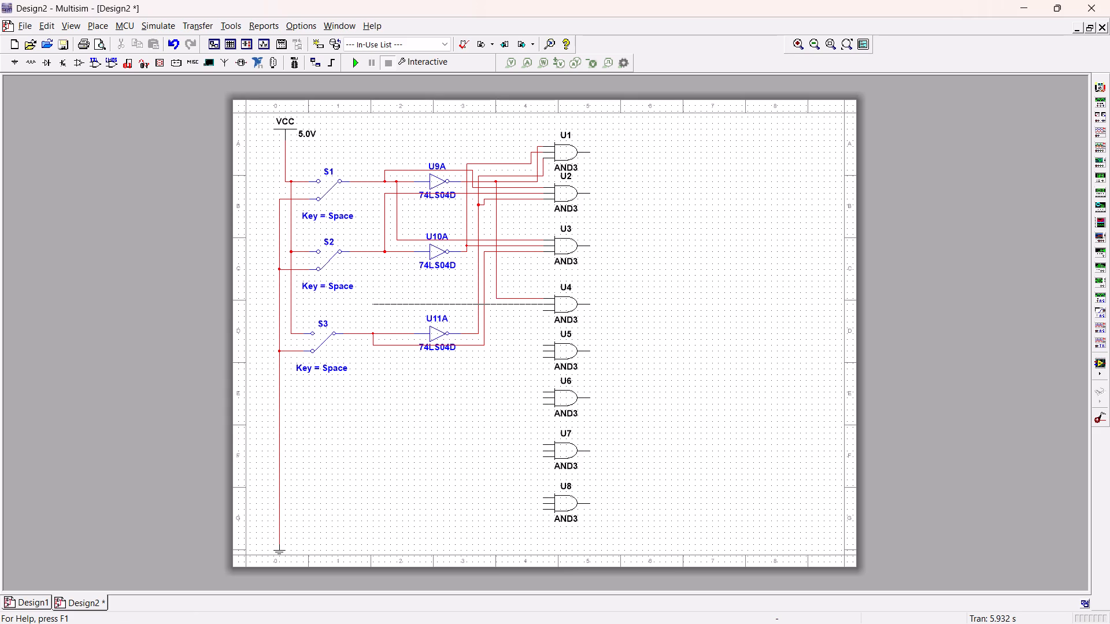
left_click(373, 253)
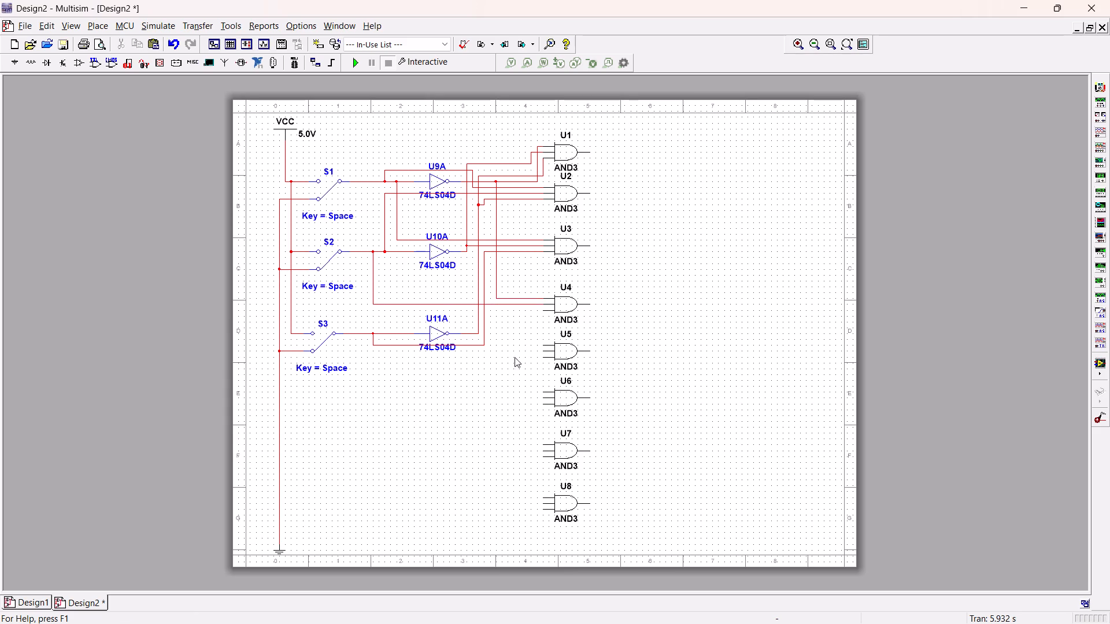
left_click(543, 310)
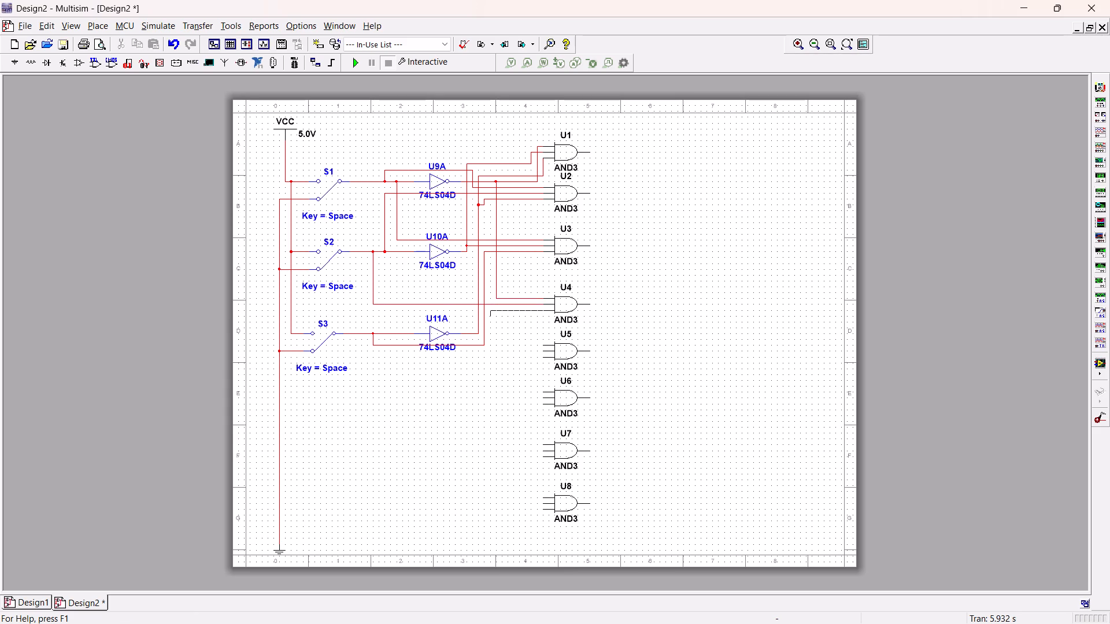
left_click(484, 311)
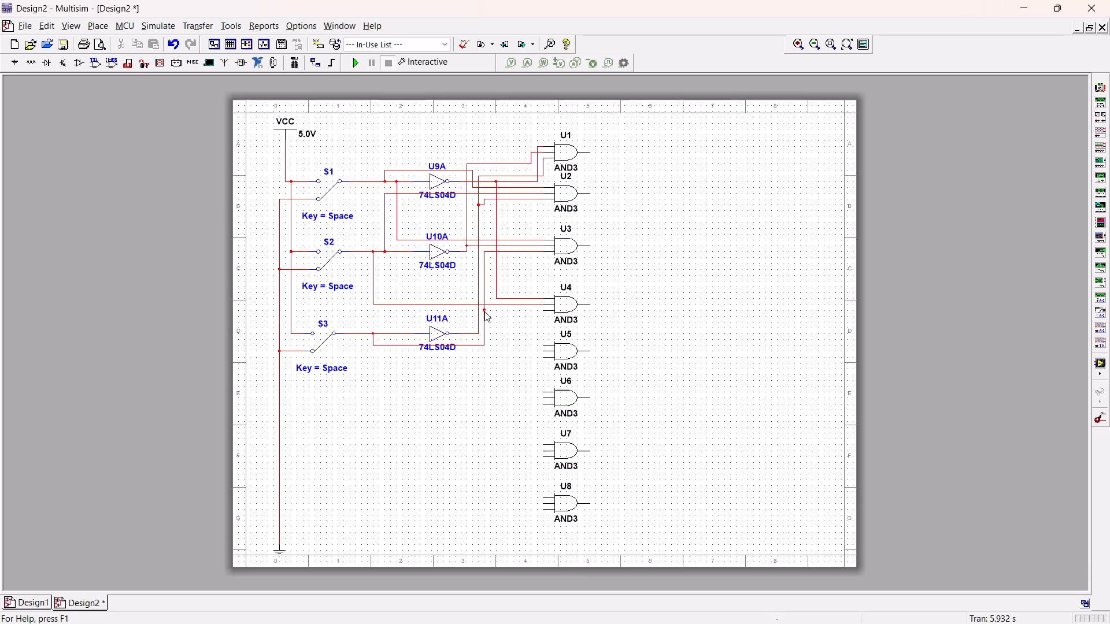
Wire AND gate U5's upper input to the U9A output and its middle input to the S2 output.
left_click(543, 343)
left_click(497, 298)
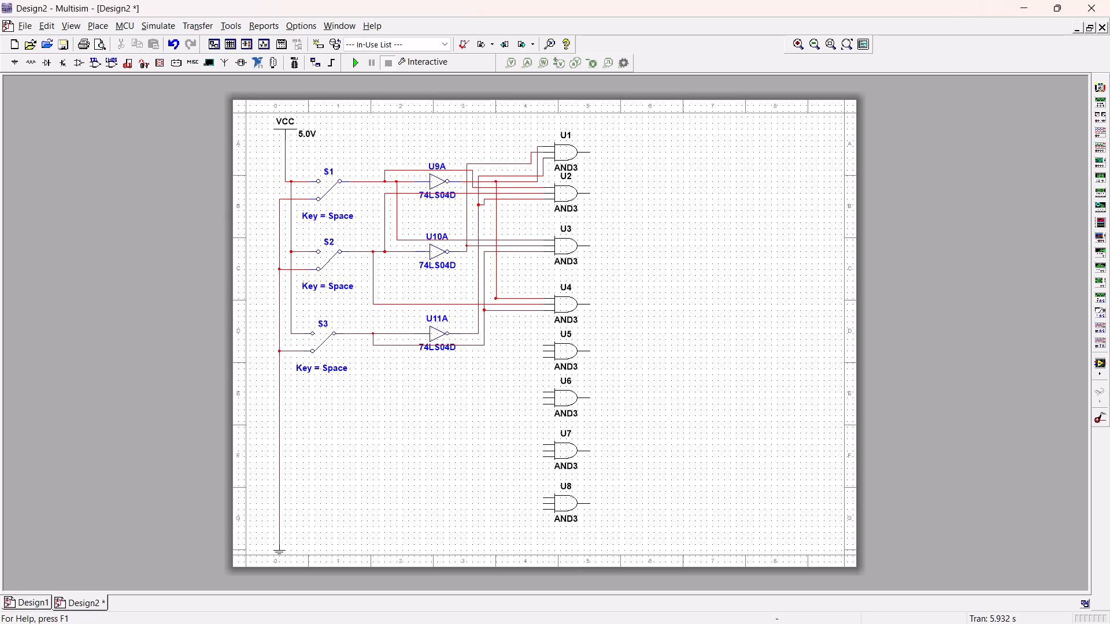
left_click(542, 352)
left_click(372, 302)
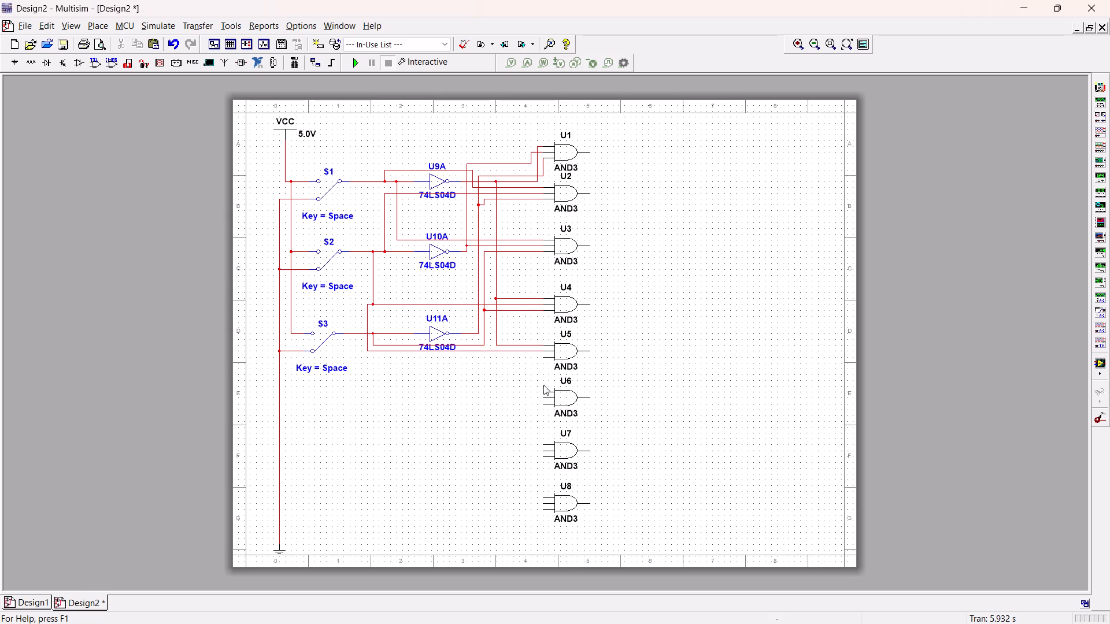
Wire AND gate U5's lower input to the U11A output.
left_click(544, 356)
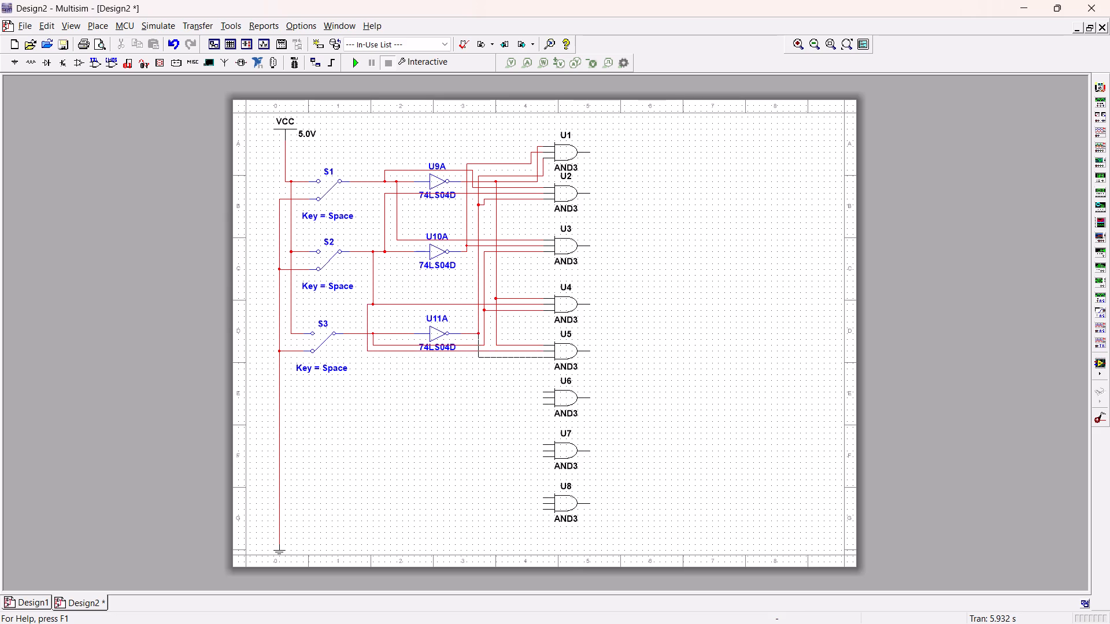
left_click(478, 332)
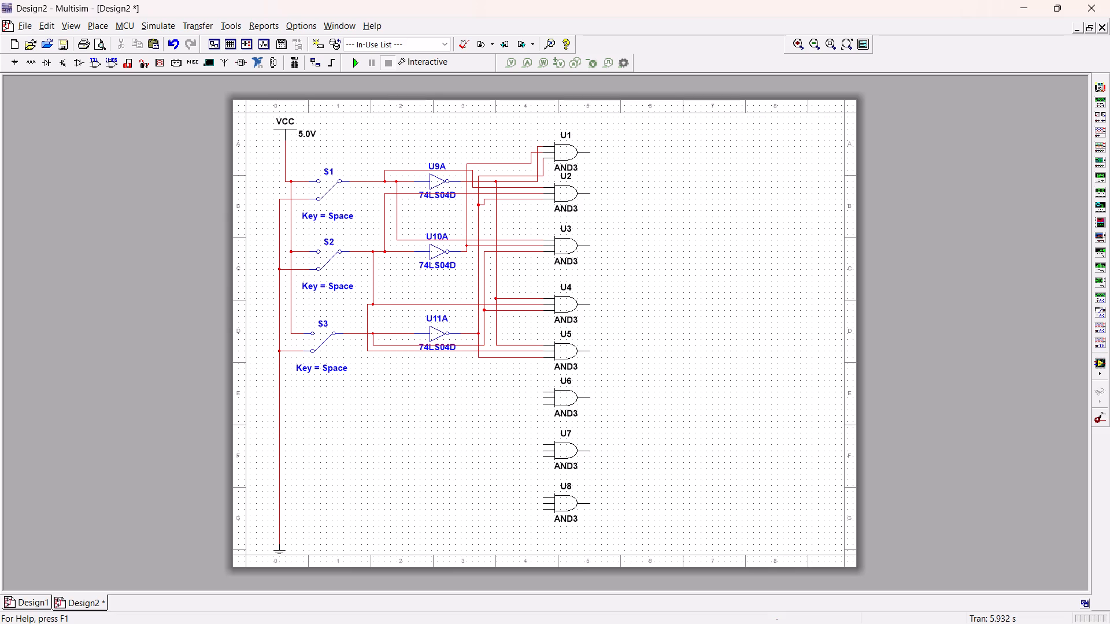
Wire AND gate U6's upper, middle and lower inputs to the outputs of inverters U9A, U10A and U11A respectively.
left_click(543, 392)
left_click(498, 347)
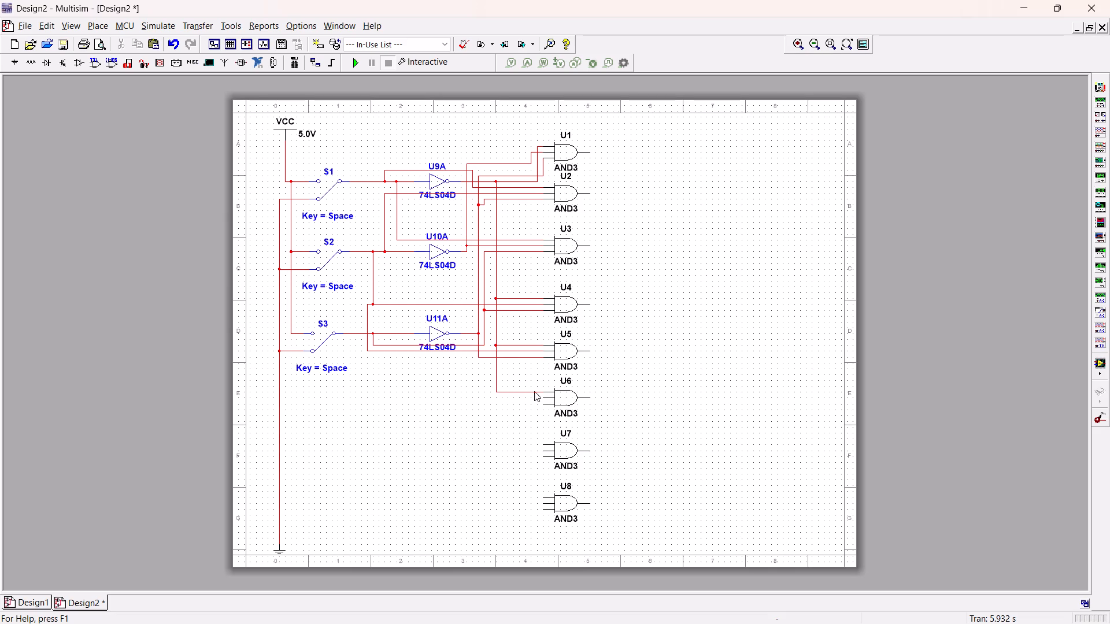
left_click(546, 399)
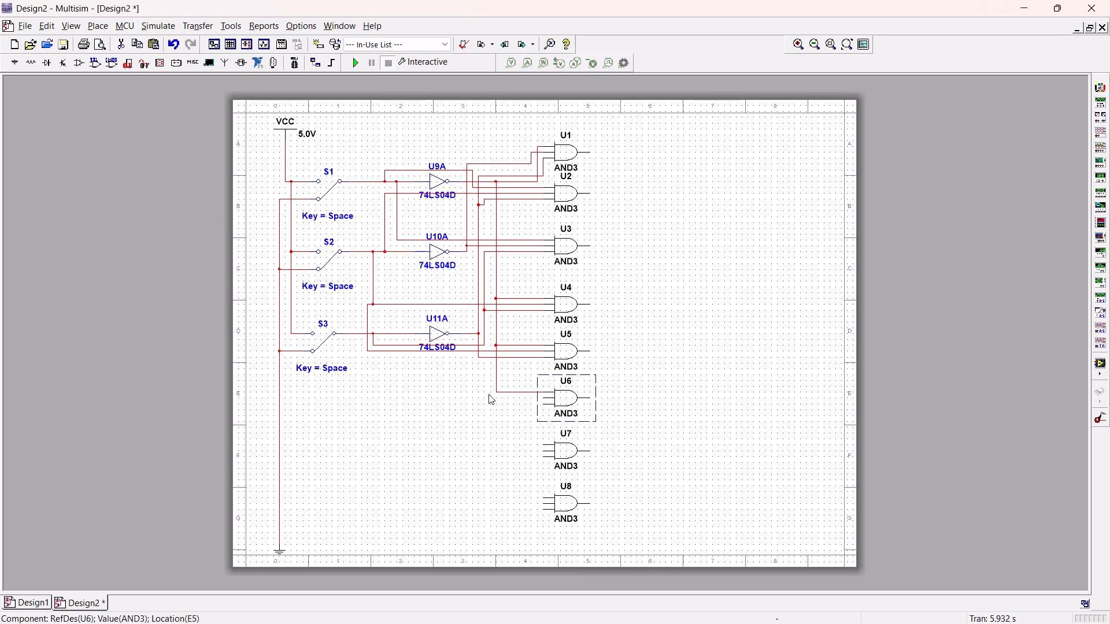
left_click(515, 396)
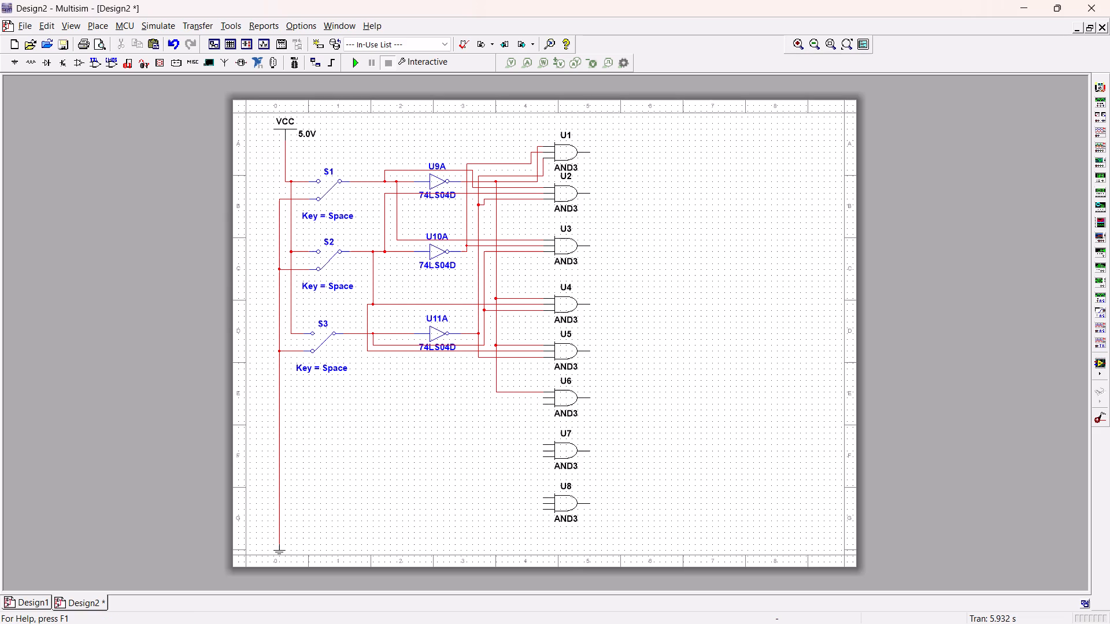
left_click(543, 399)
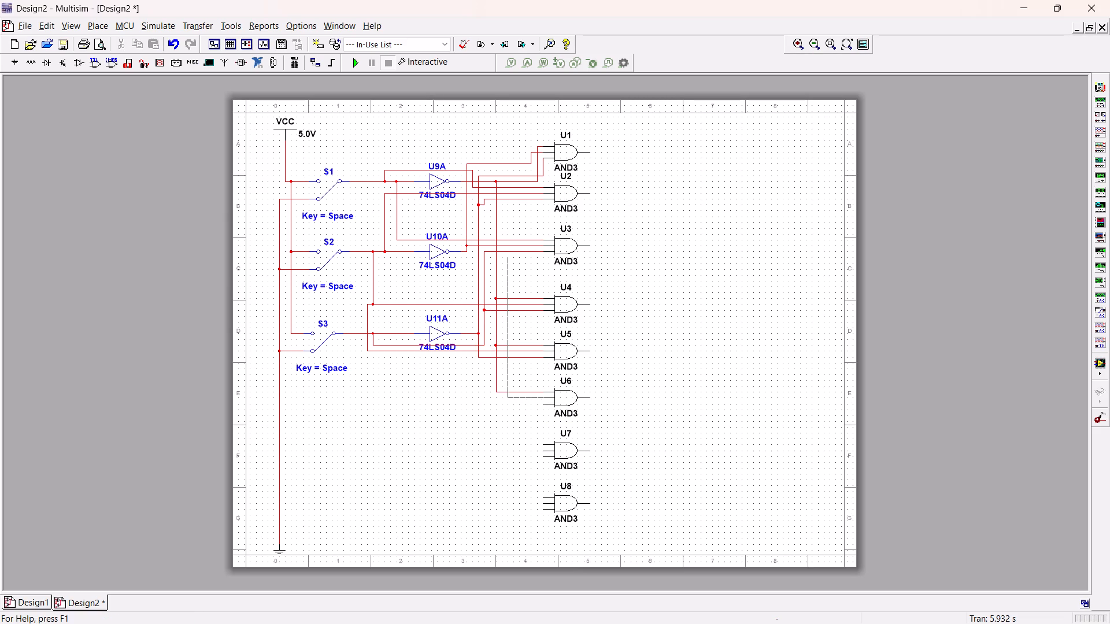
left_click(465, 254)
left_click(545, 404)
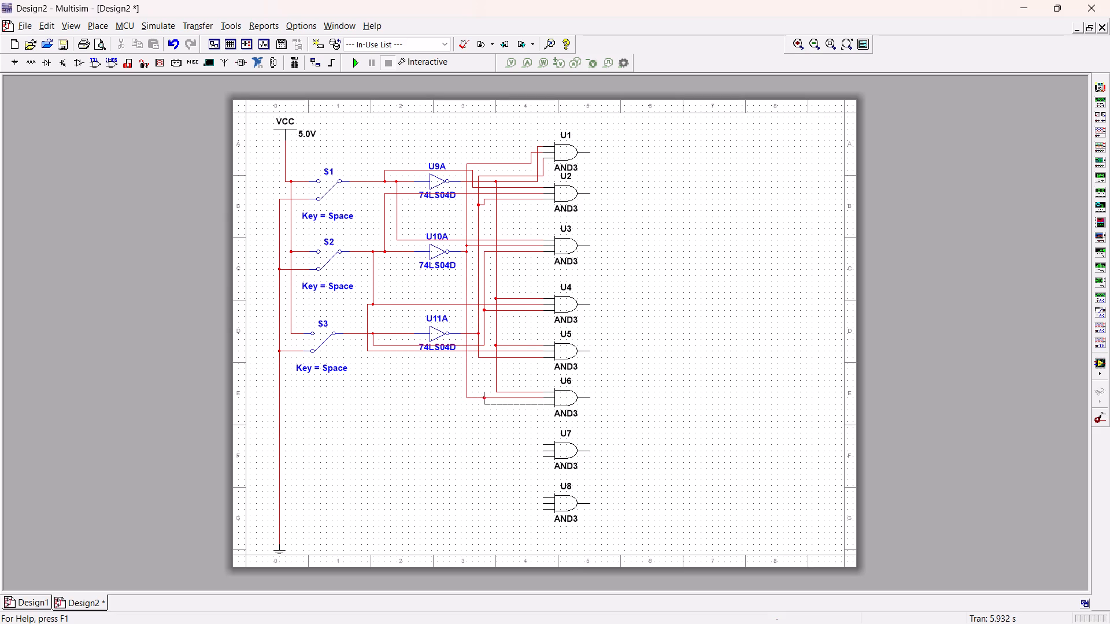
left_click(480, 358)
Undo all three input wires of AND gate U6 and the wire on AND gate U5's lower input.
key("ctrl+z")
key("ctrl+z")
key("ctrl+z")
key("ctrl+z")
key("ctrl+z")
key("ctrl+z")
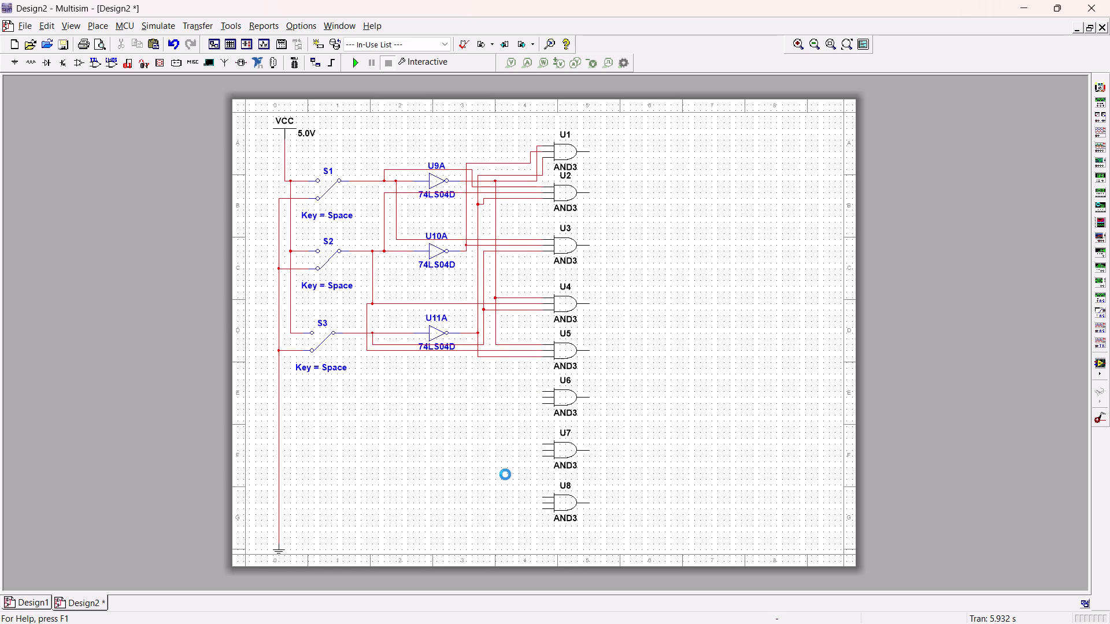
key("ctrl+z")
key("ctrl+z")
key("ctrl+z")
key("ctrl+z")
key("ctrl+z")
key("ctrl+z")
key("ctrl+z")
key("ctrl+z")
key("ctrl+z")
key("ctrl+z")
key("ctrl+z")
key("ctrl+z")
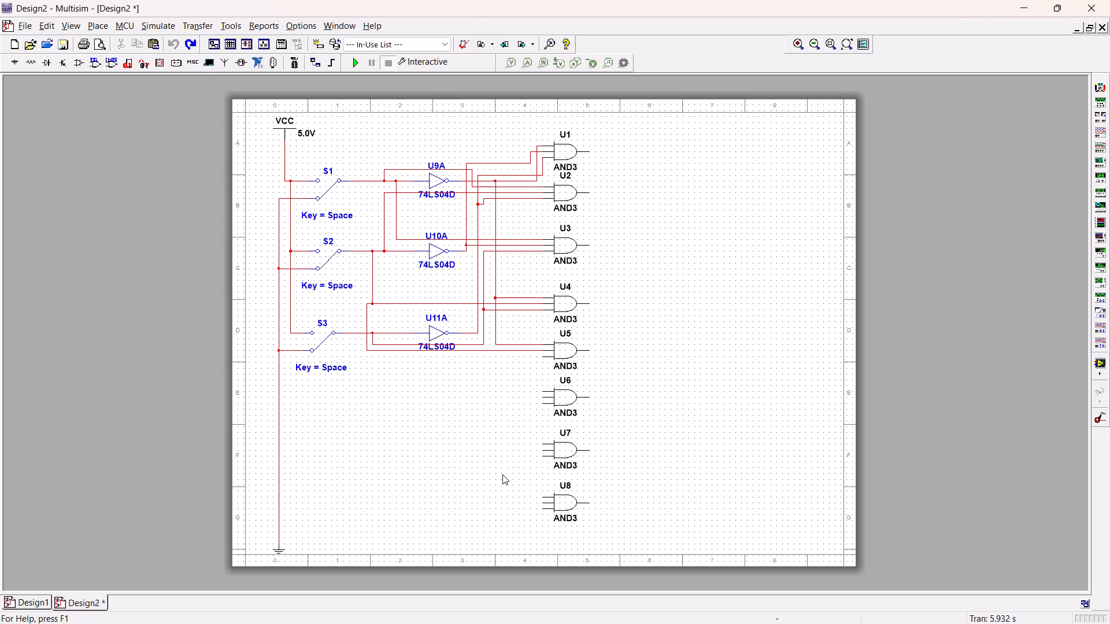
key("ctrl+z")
Wire AND gate U5's lower input to the S3 output line.
left_click(541, 356)
left_click(485, 345)
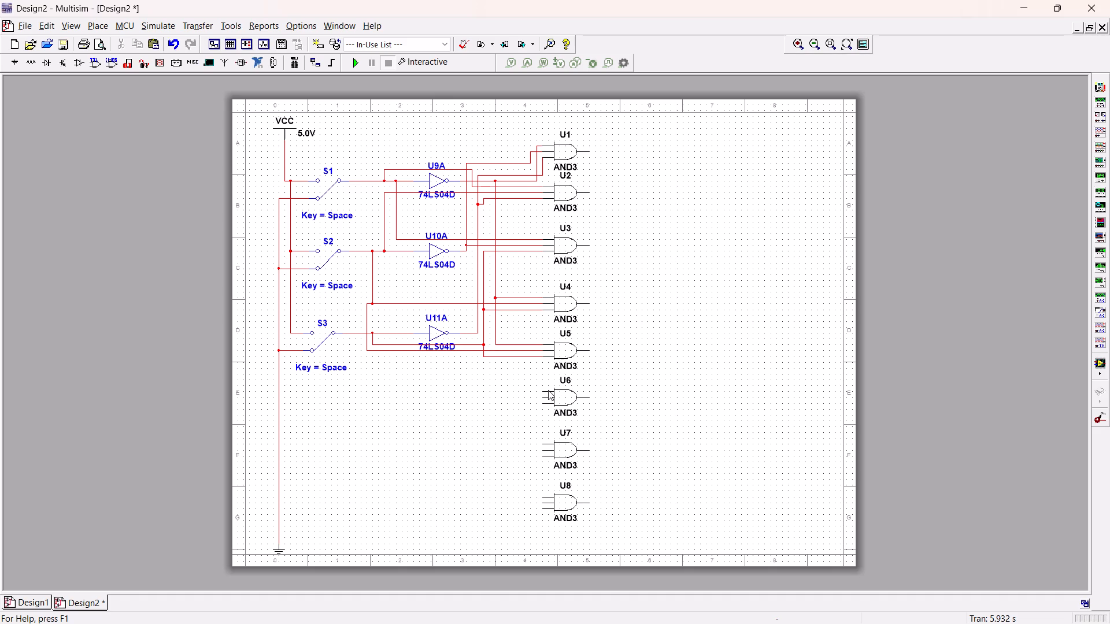
Wire AND gate U6's upper input to the U9A output, middle input to the S2 output and lower input to the U11A output.
left_click(544, 391)
left_click(497, 345)
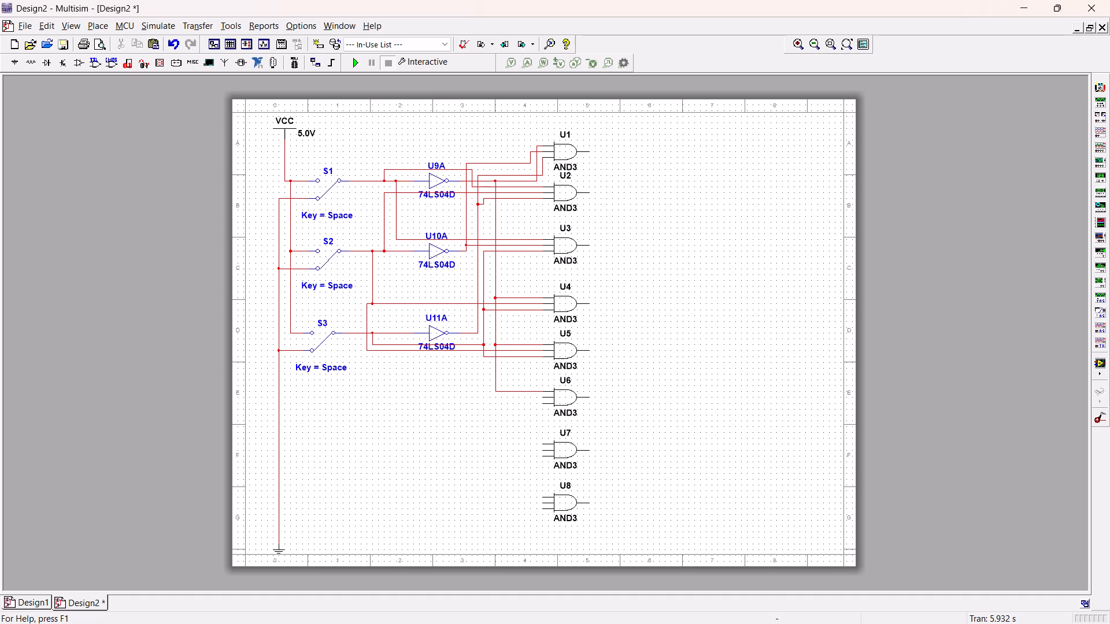
left_click(542, 398)
left_click(367, 349)
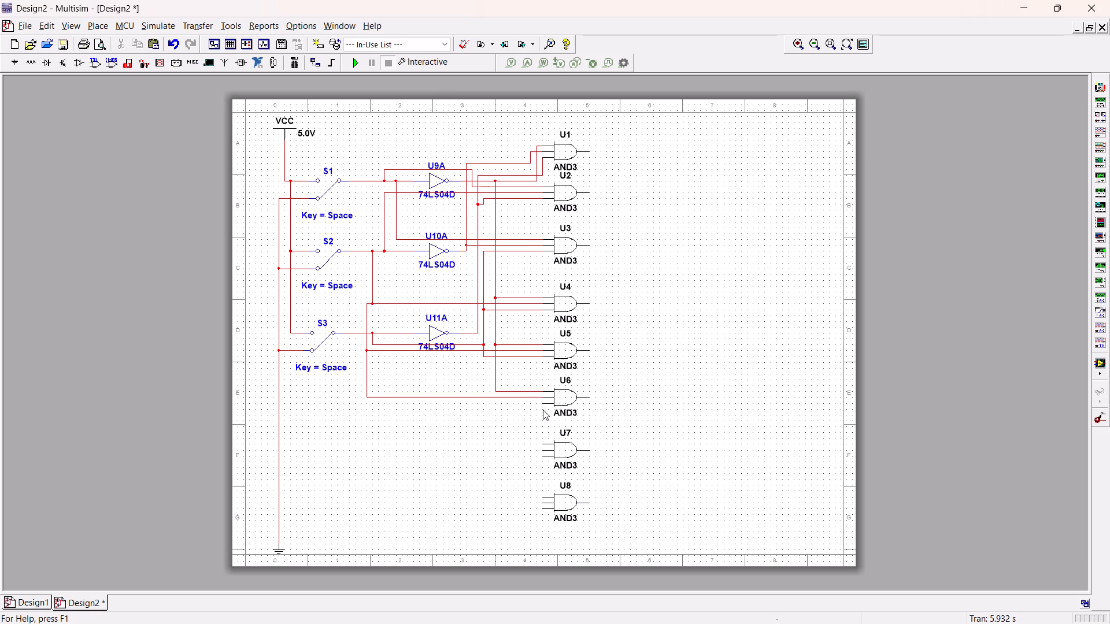
left_click(543, 404)
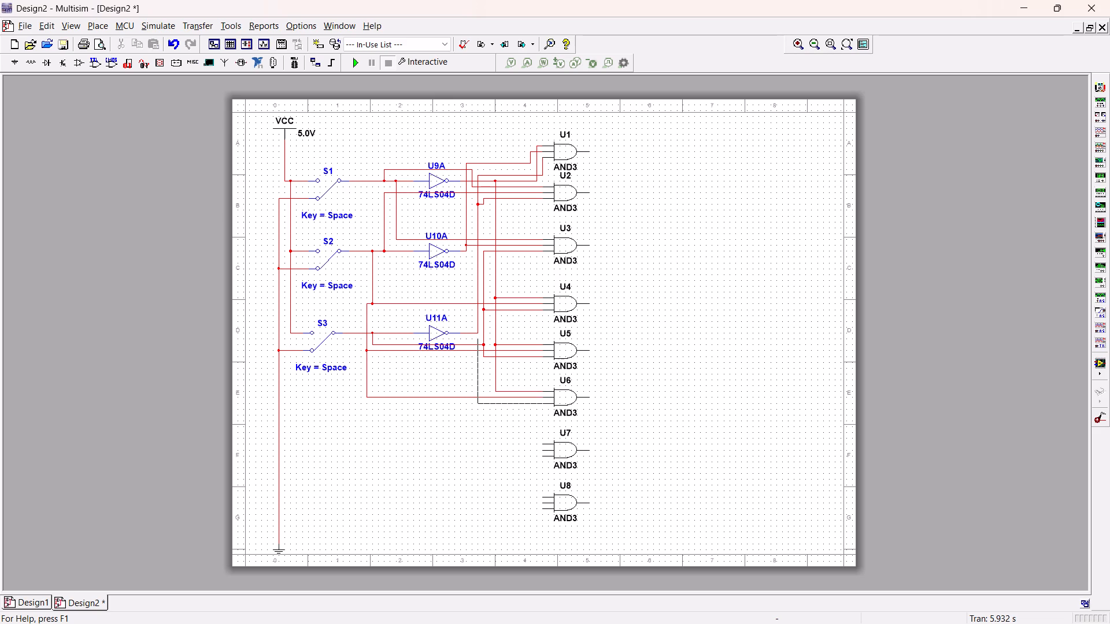
left_click(476, 335)
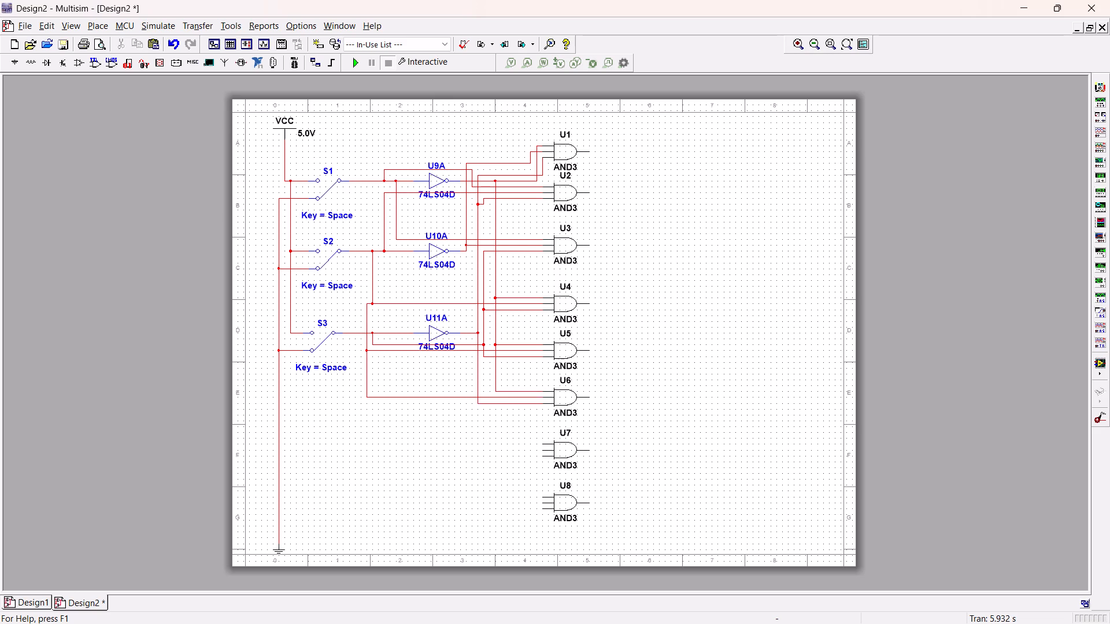
Wire AND gate U7's upper input to the U9A output, middle input to the U10A output and lower input to the S3 output.
left_click(540, 444)
left_click(495, 393)
left_click(543, 451)
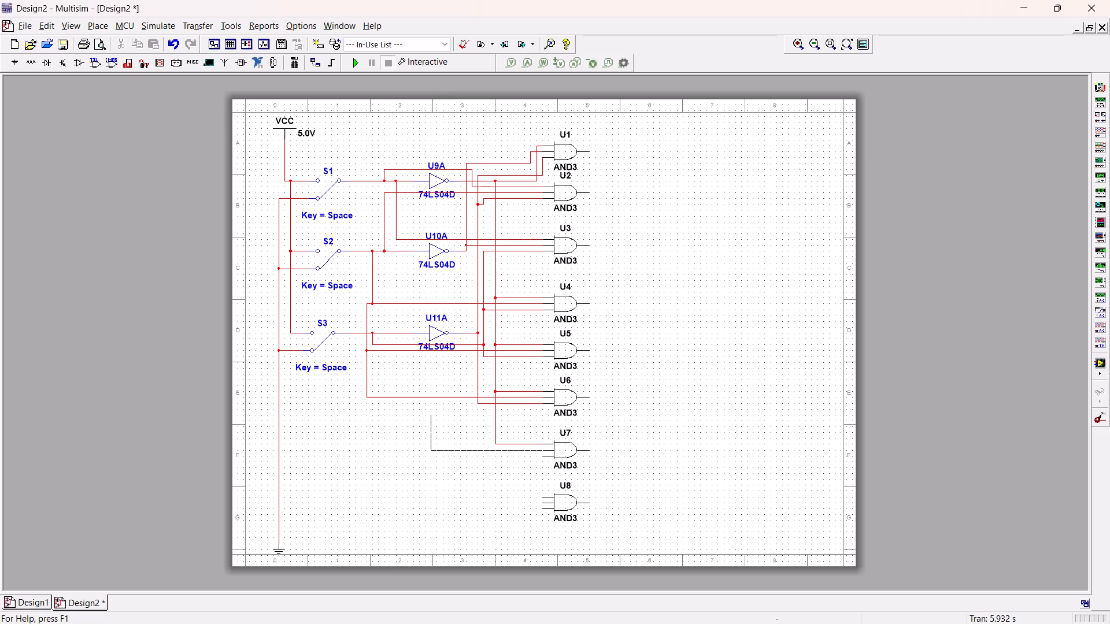
left_click(466, 253)
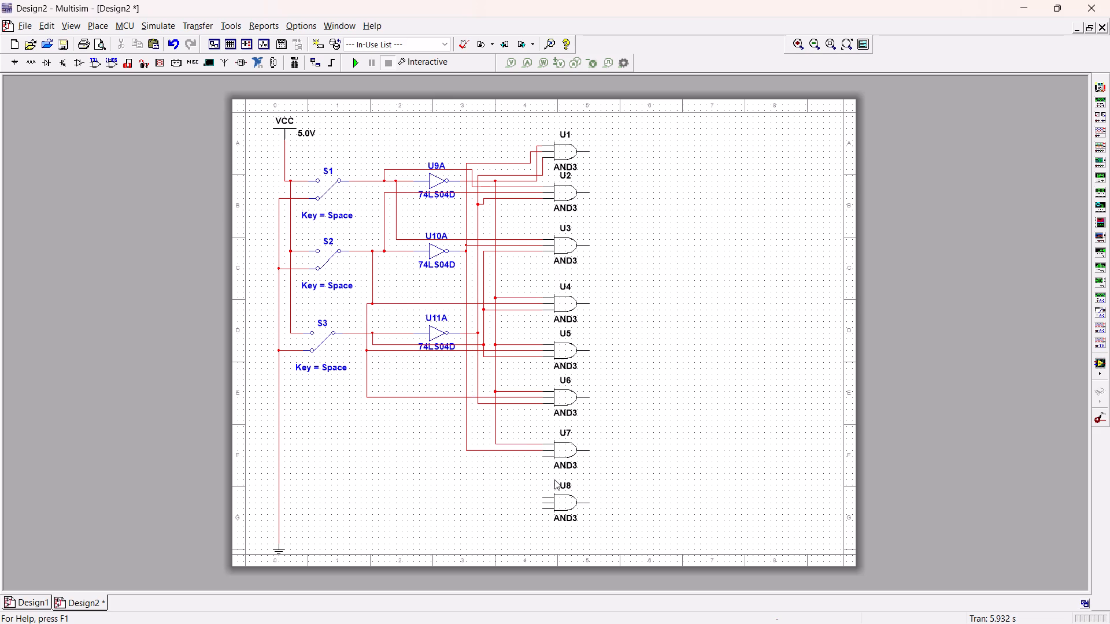
left_click(542, 456)
left_click(375, 345)
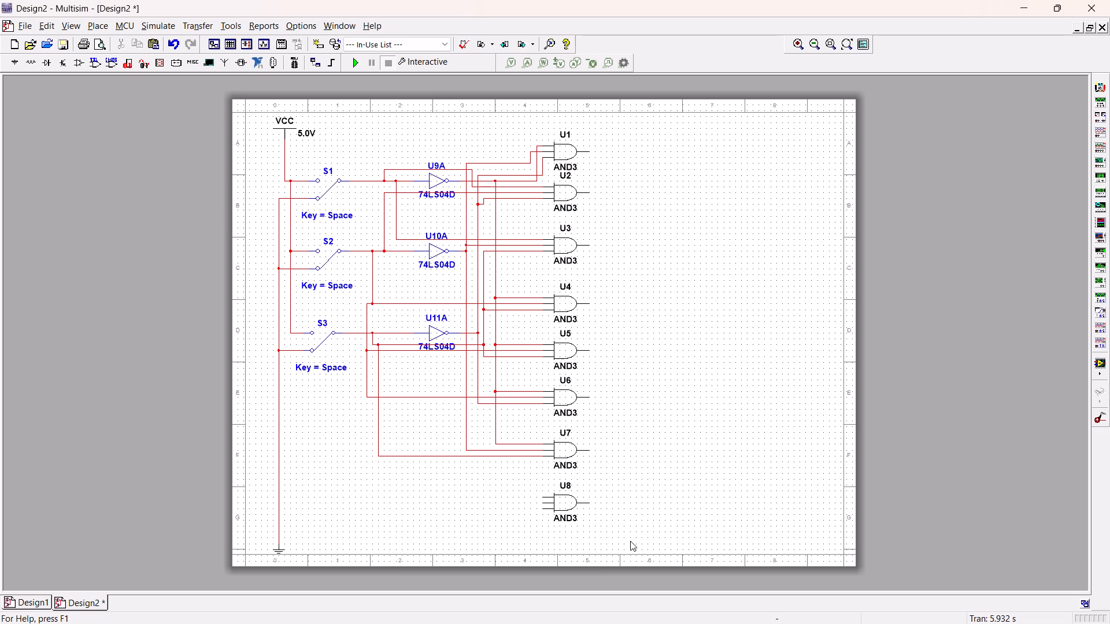
Wire AND gate U8's upper, middle and lower inputs to the outputs of inverters U9A, U10A and U11A respectively.
left_click(542, 495)
left_click(497, 445)
left_click(542, 502)
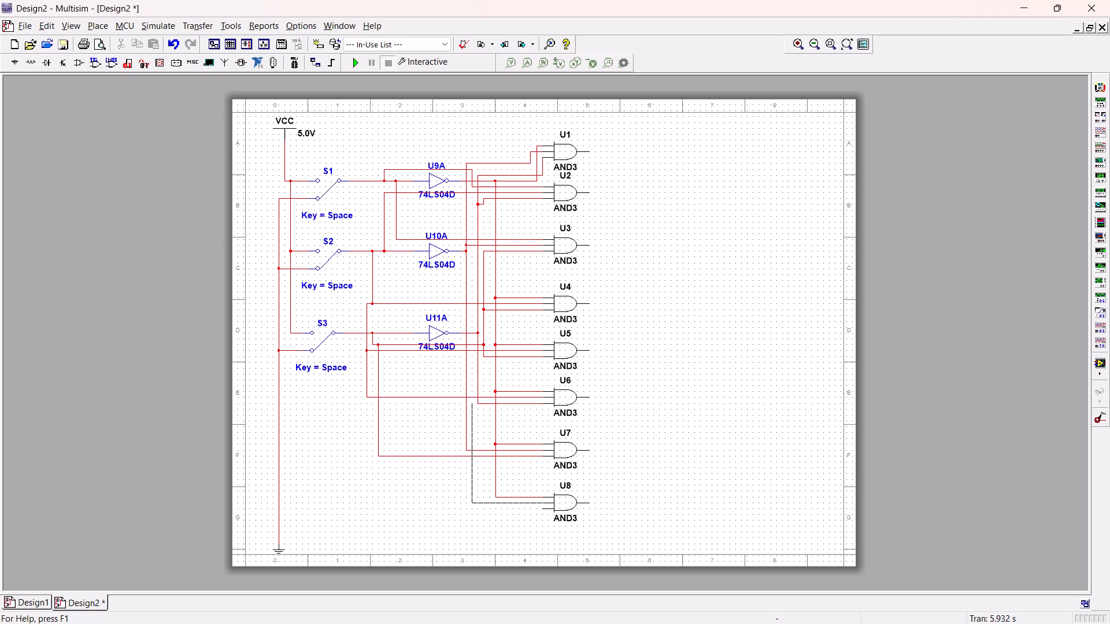
left_click(468, 448)
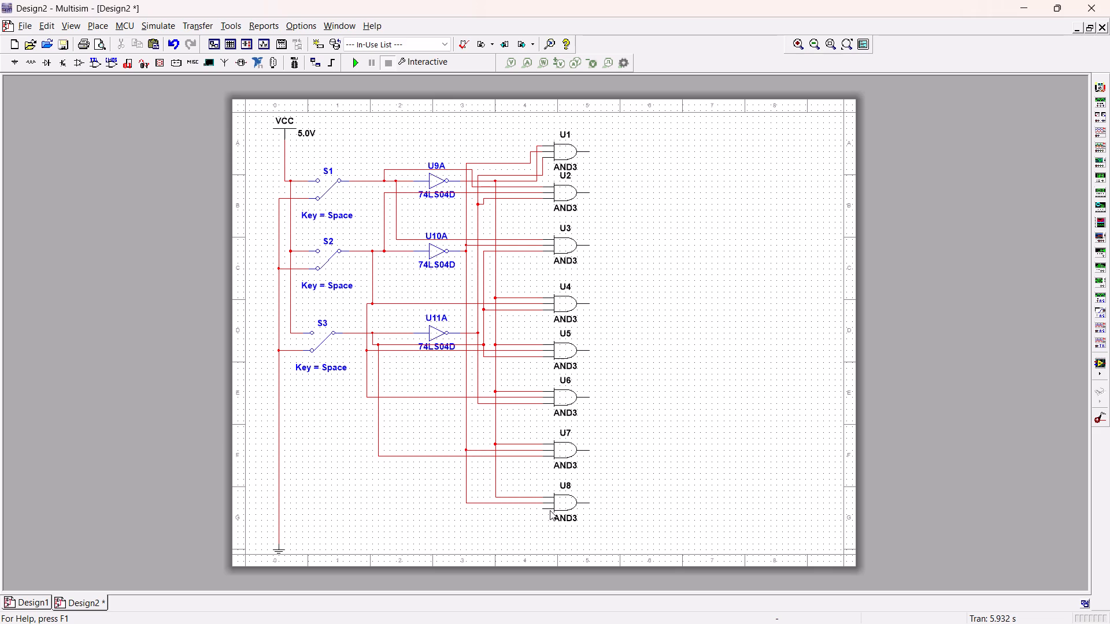
left_click(541, 508)
left_click(478, 403)
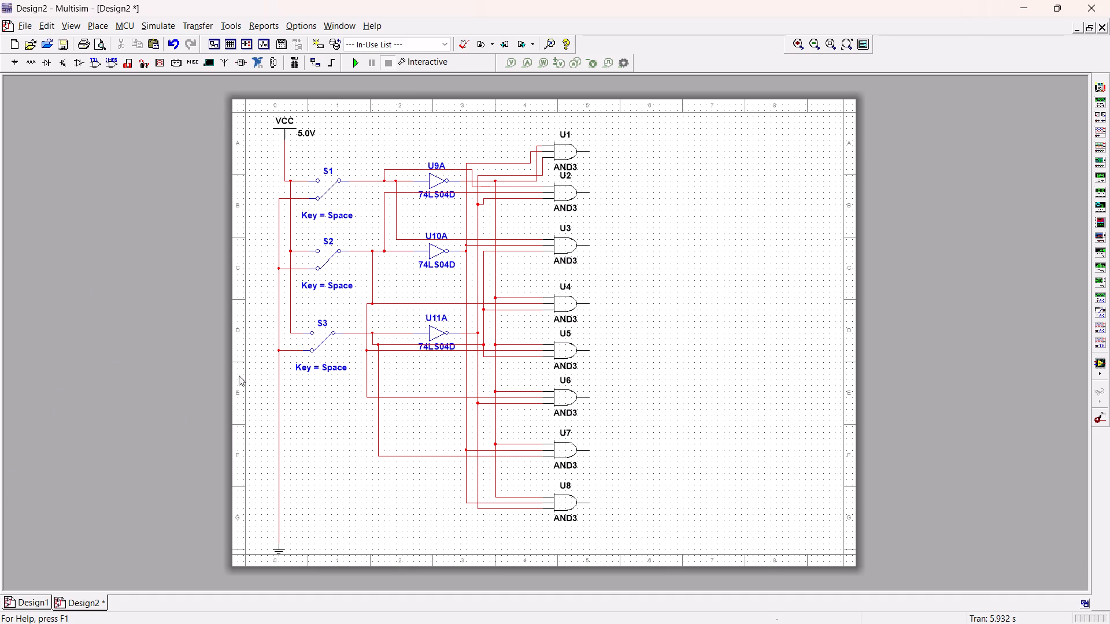
Place four AND2 gates from the Misc Digital group in a column beside the outputs of gates U1 to U4.
left_click(14, 64)
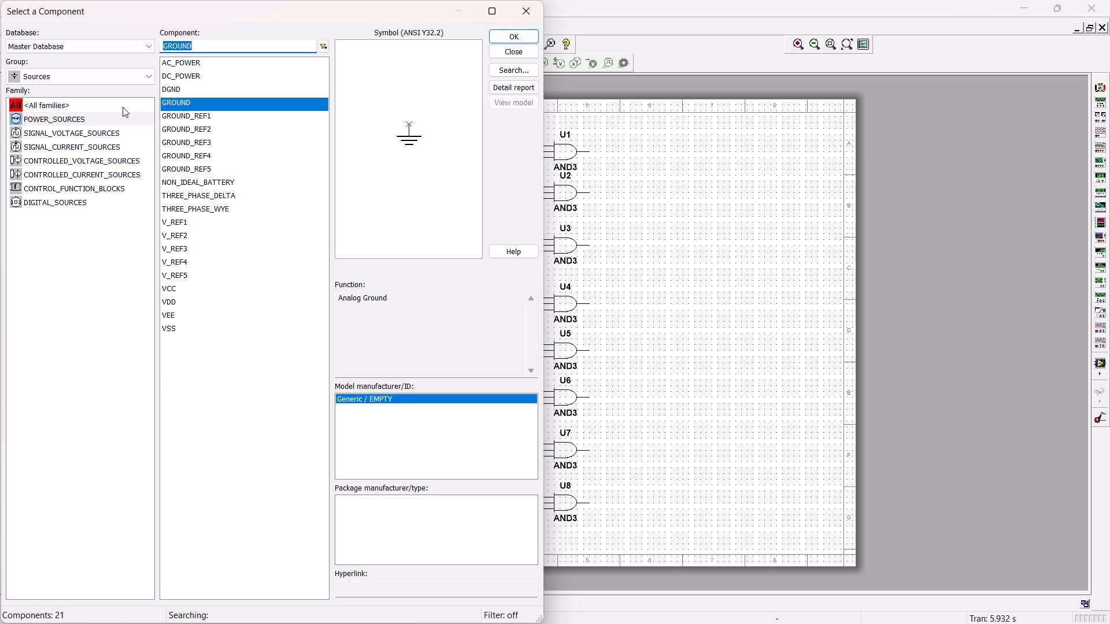
left_click(112, 77)
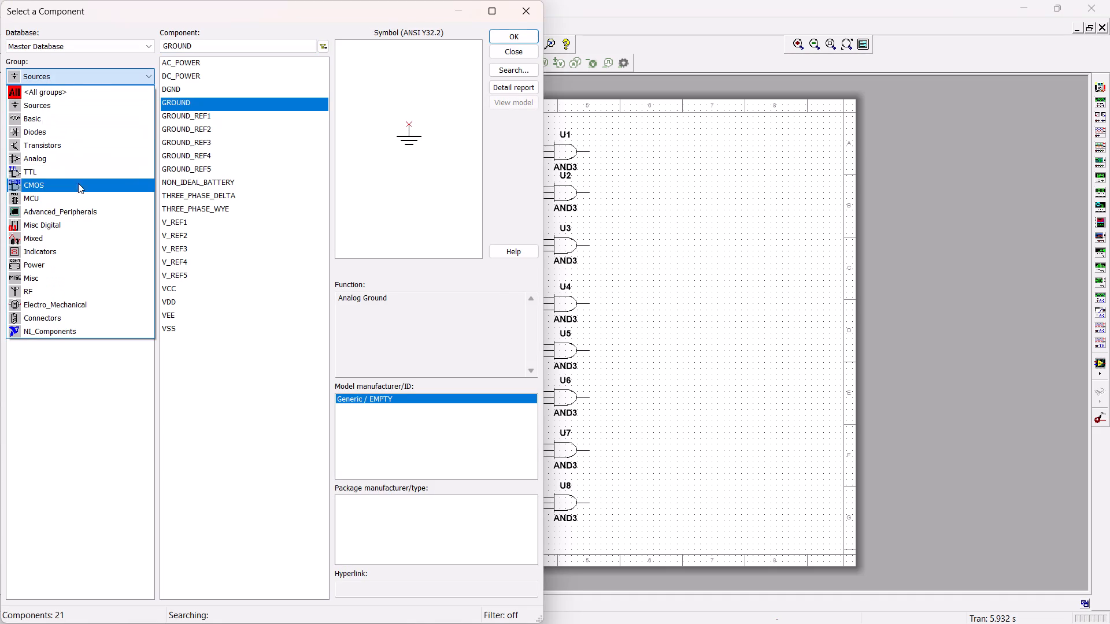
left_click(66, 226)
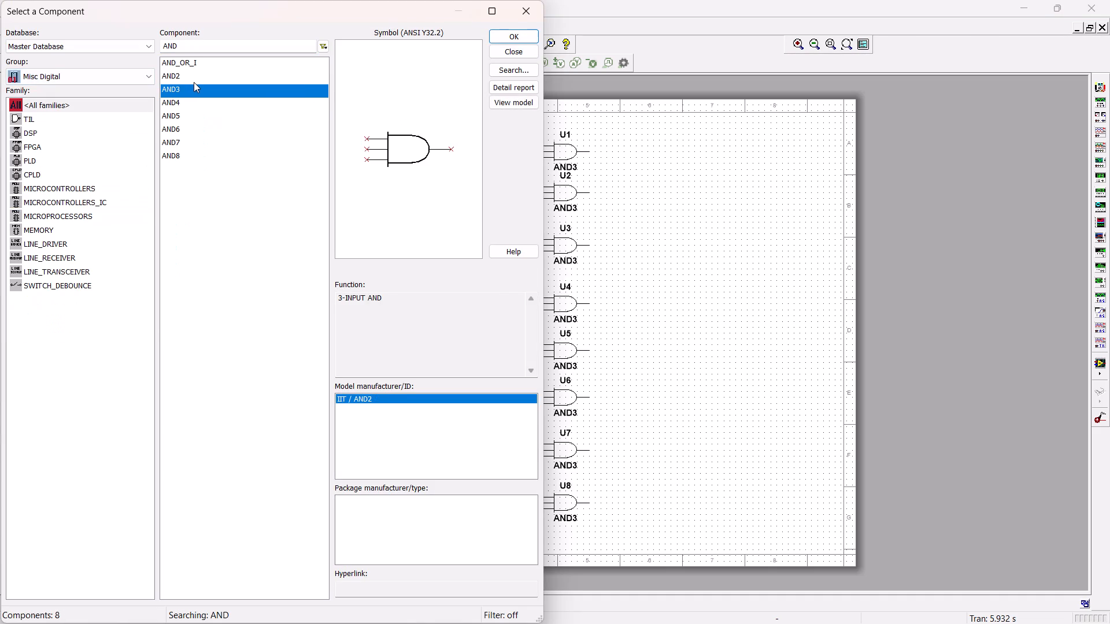
left_click(194, 72)
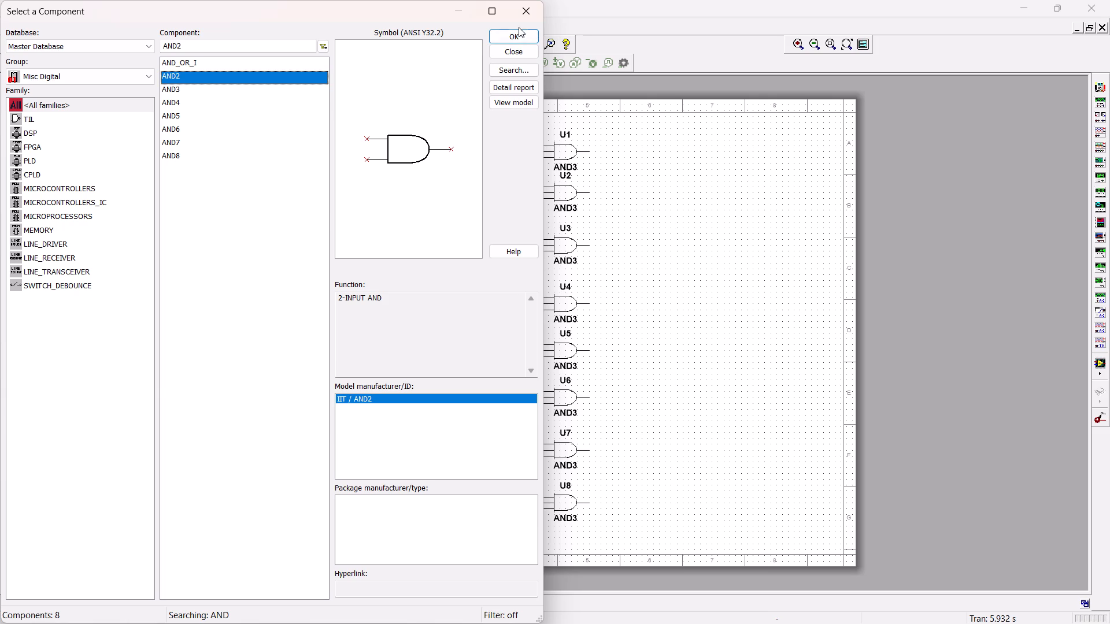
left_click(519, 27)
left_click(494, 36)
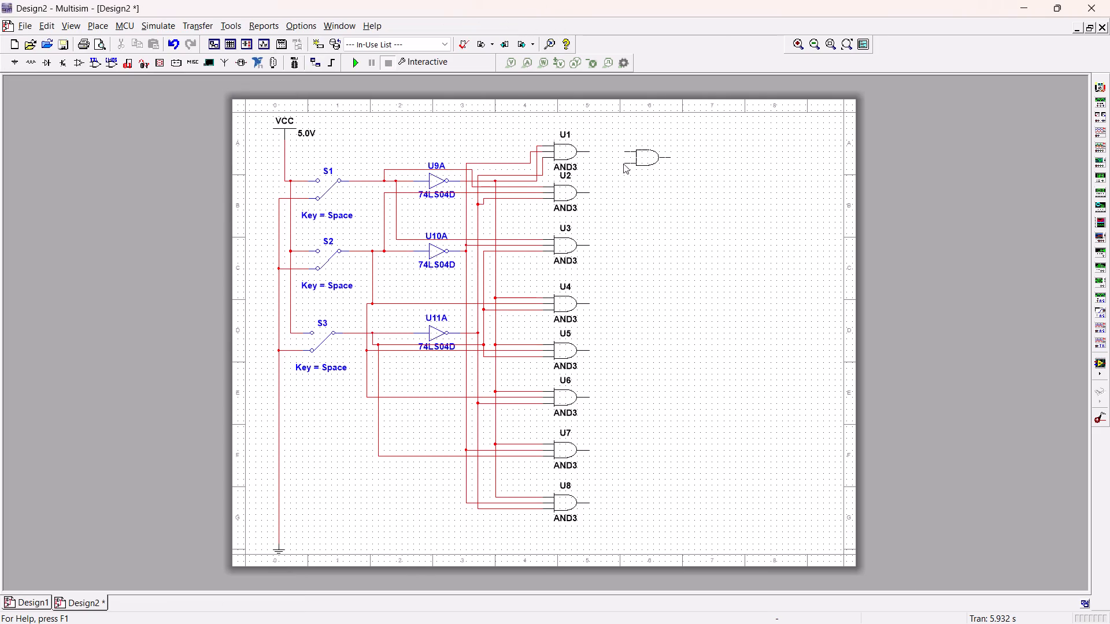
left_click(631, 161)
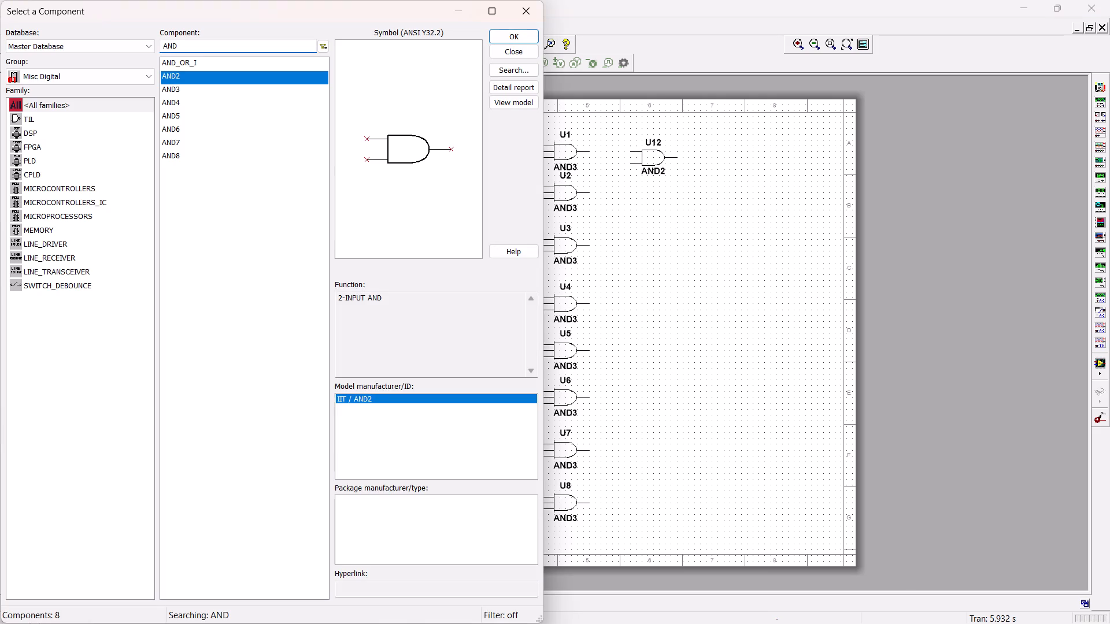
left_click(499, 29)
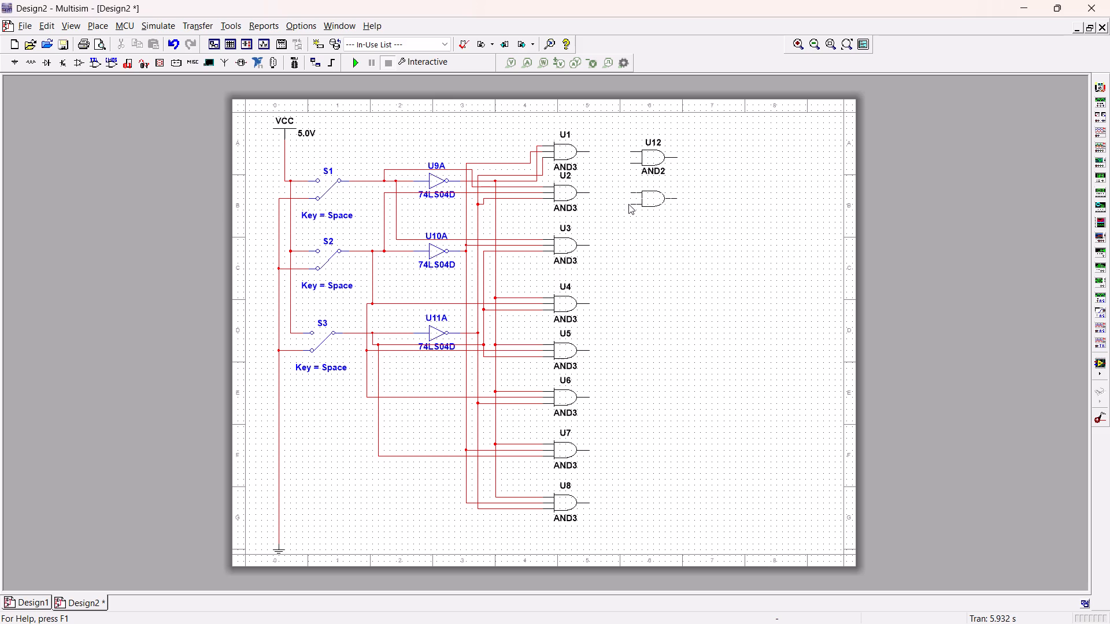
left_click(628, 204)
left_click(521, 37)
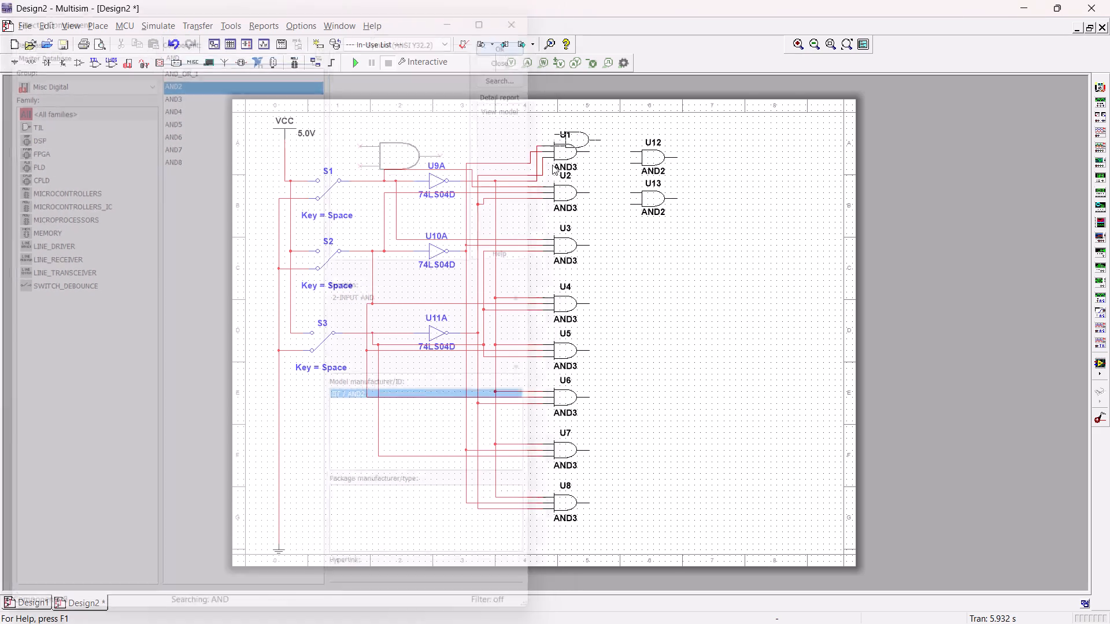
left_click(631, 257)
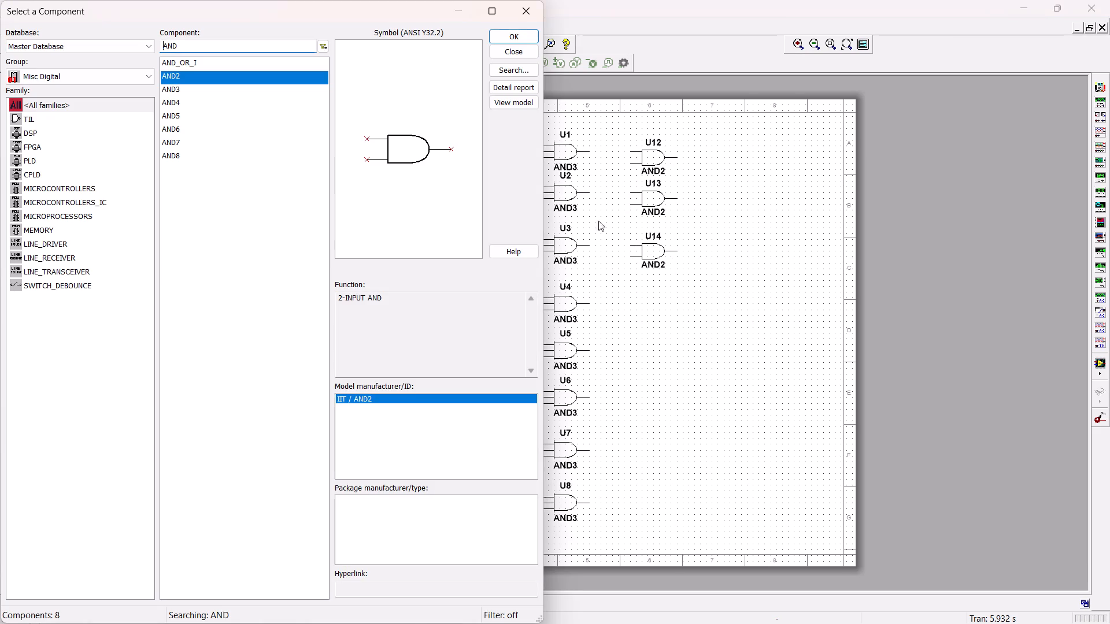
left_click(517, 33)
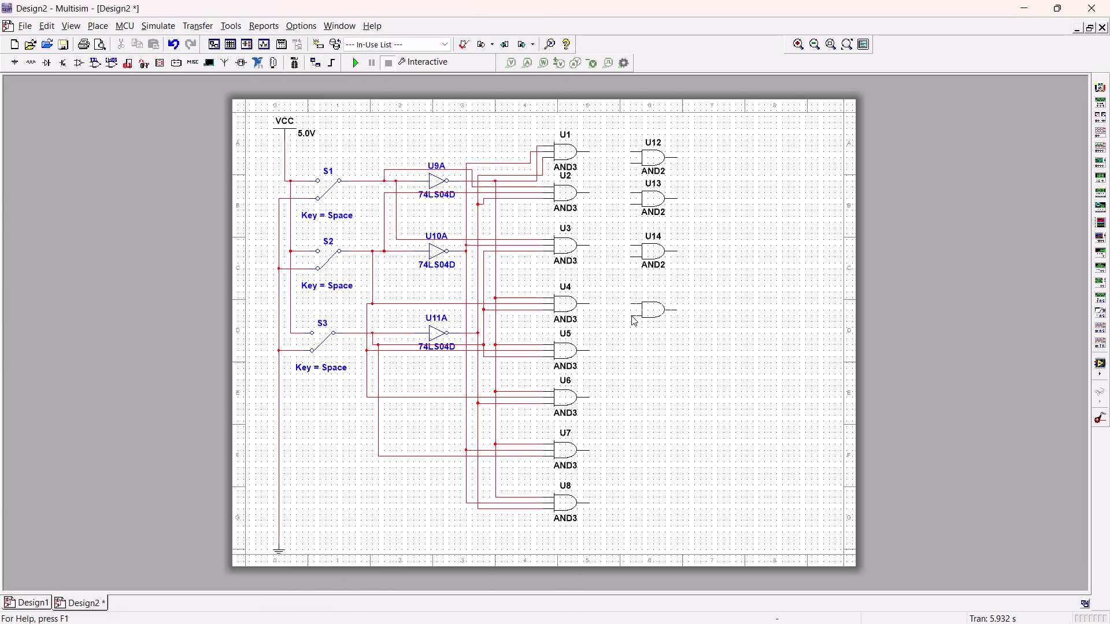
left_click(631, 315)
Place four more AND2 gates in the same column, beside the outputs of gates U5 to U8.
left_click(526, 36)
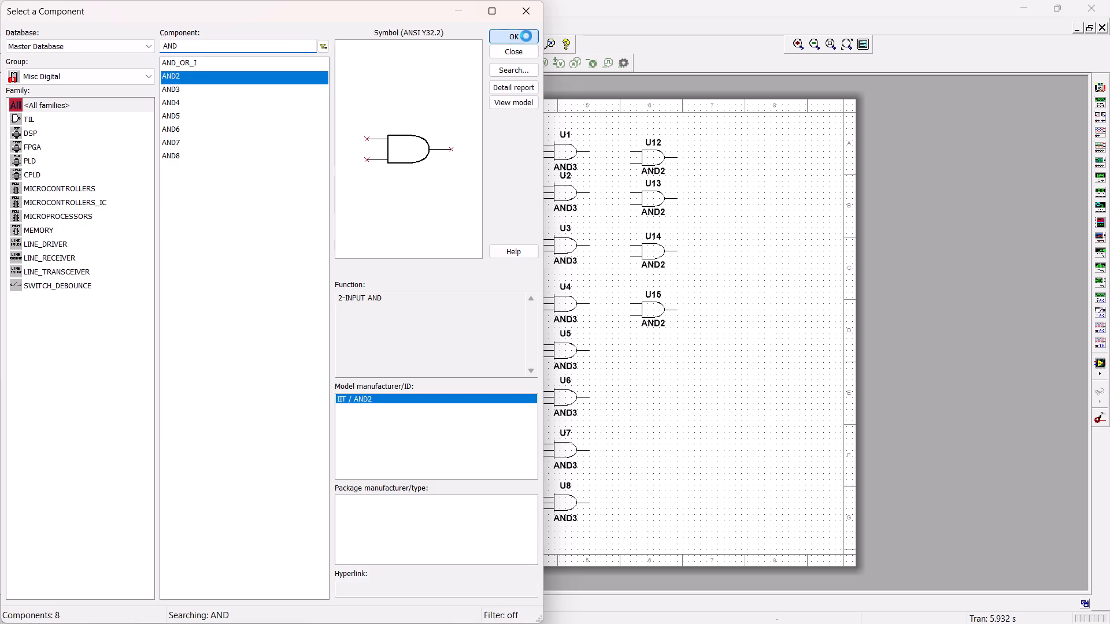
left_click(631, 362)
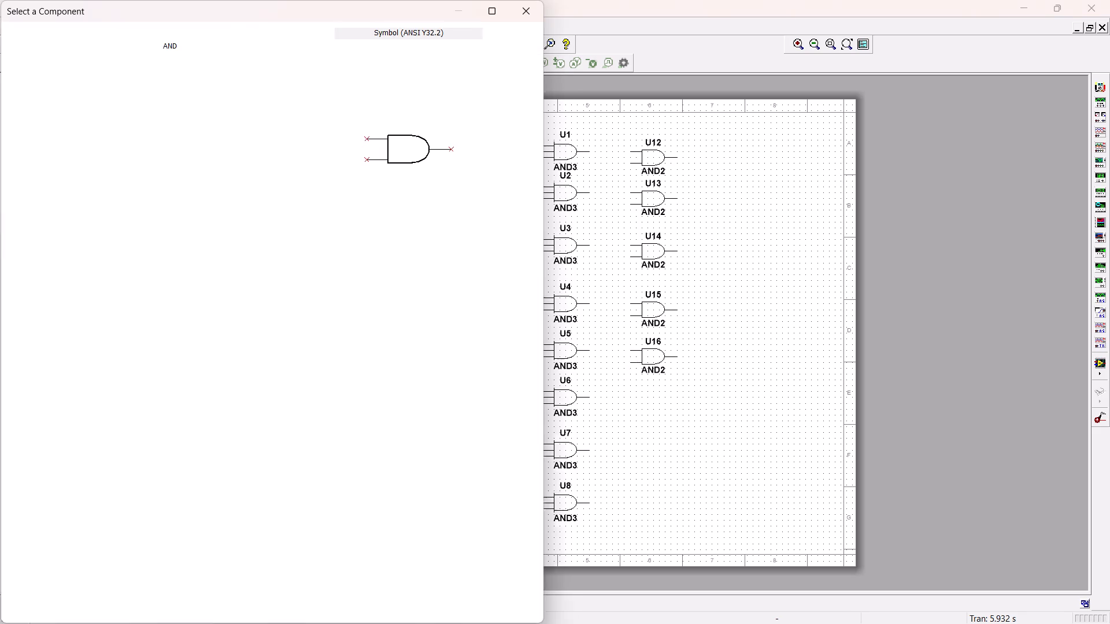
left_click(507, 34)
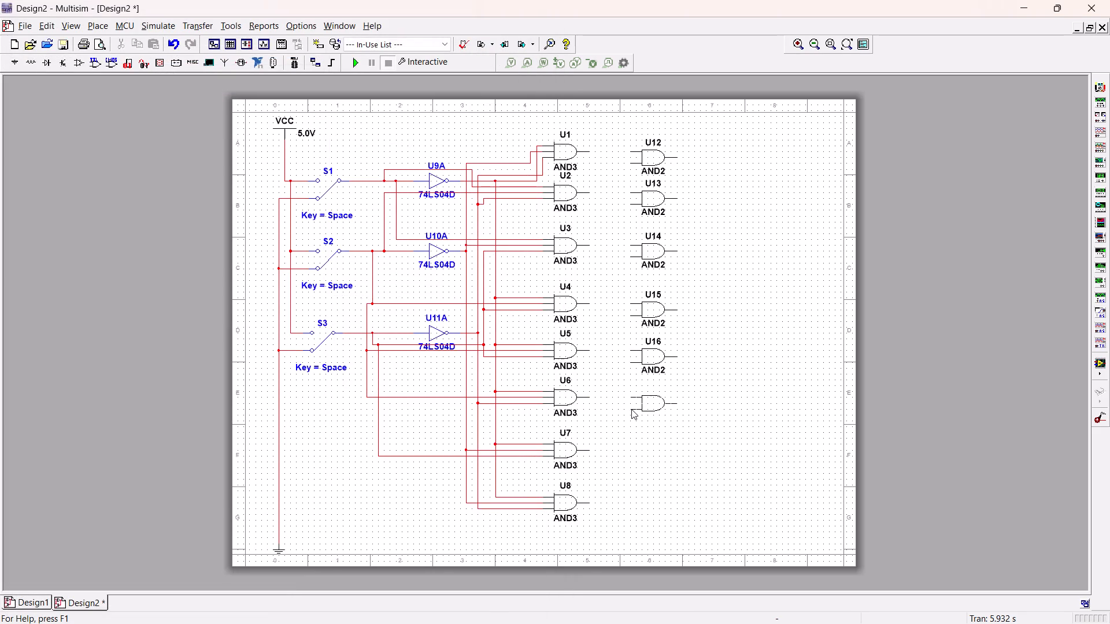
left_click(630, 409)
left_click(530, 36)
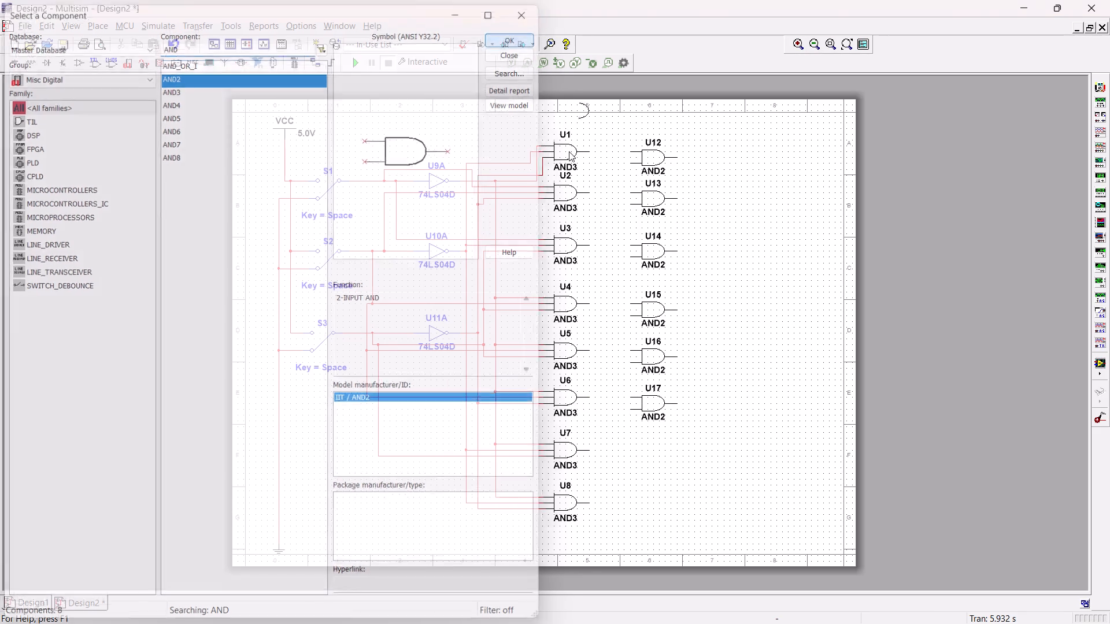
left_click(630, 463)
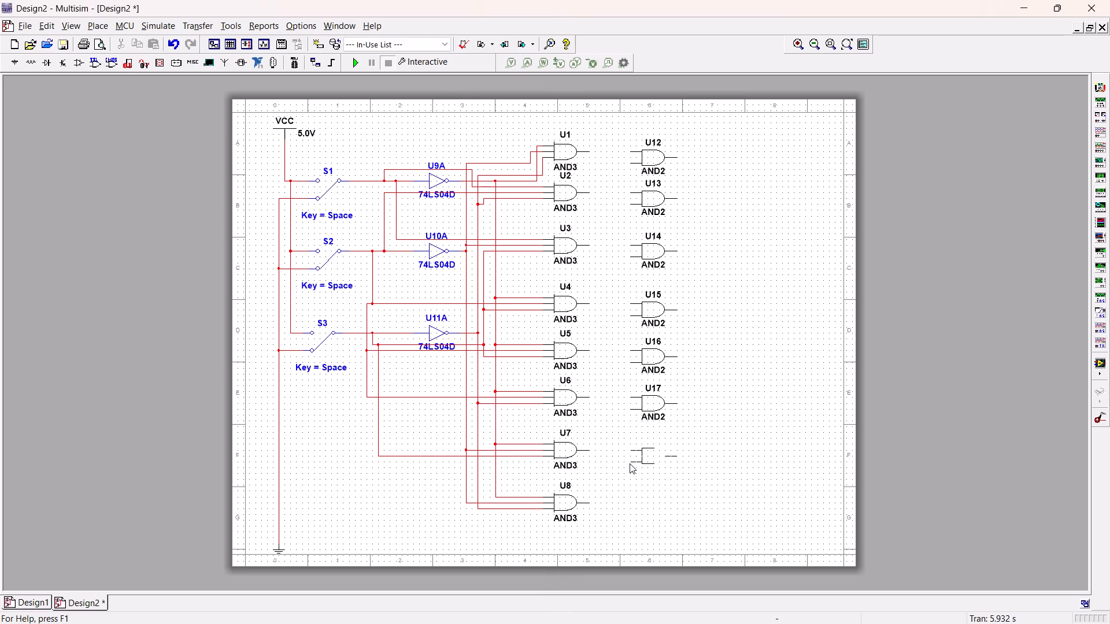
left_click(516, 35)
left_click(628, 516)
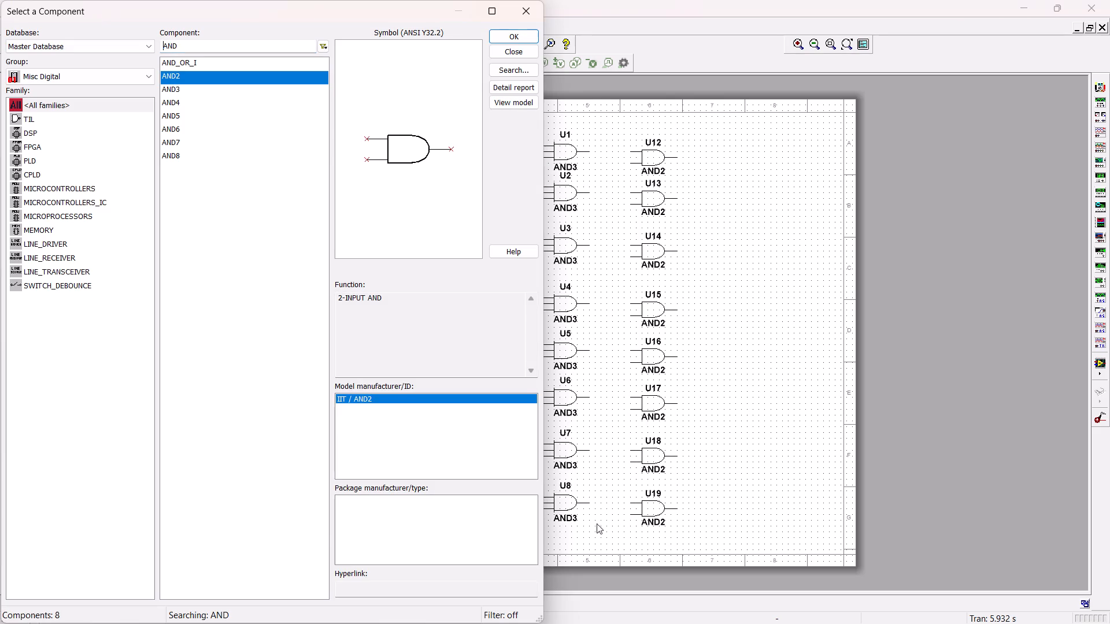
left_click(541, 10)
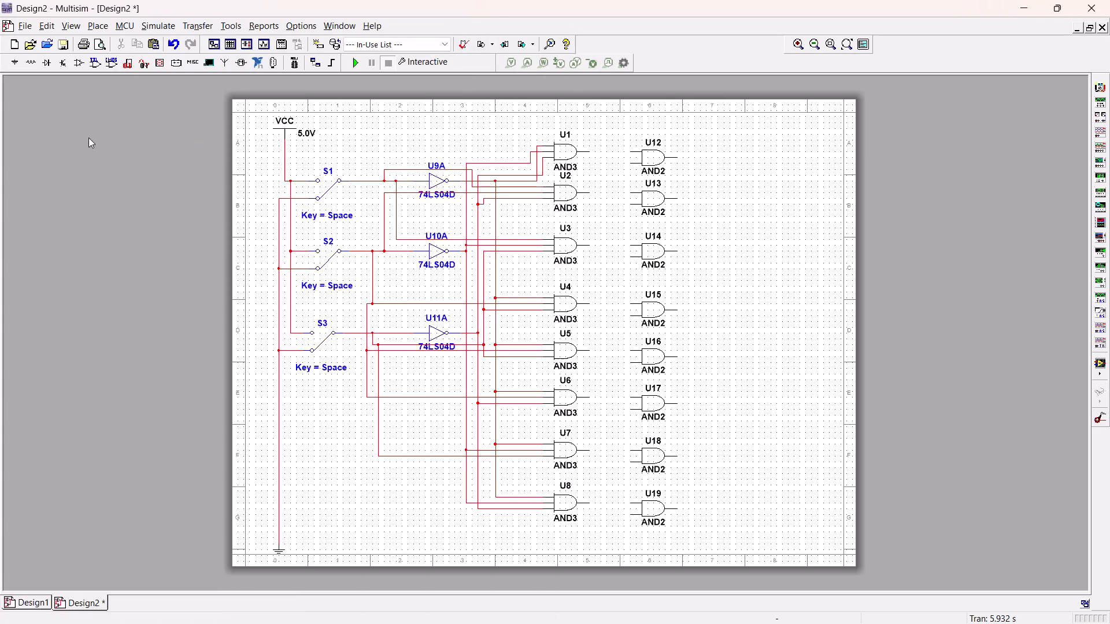
Place four PROBE_DIG_RED probes from the Indicators group in a column beside the outputs of gates U12 to U15.
left_click(17, 65)
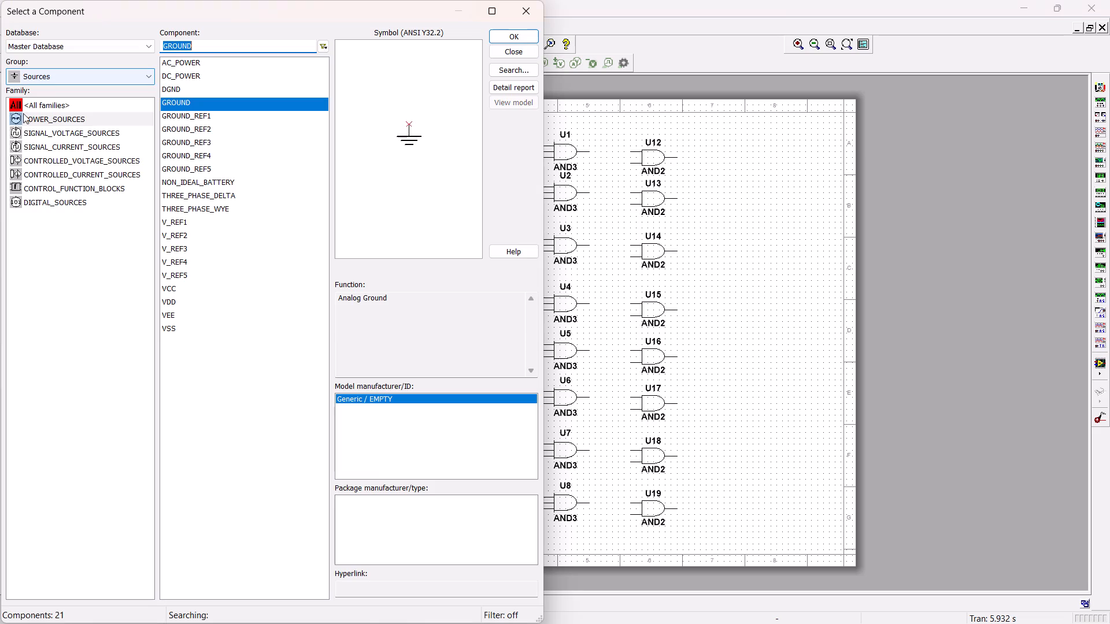
left_click(73, 79)
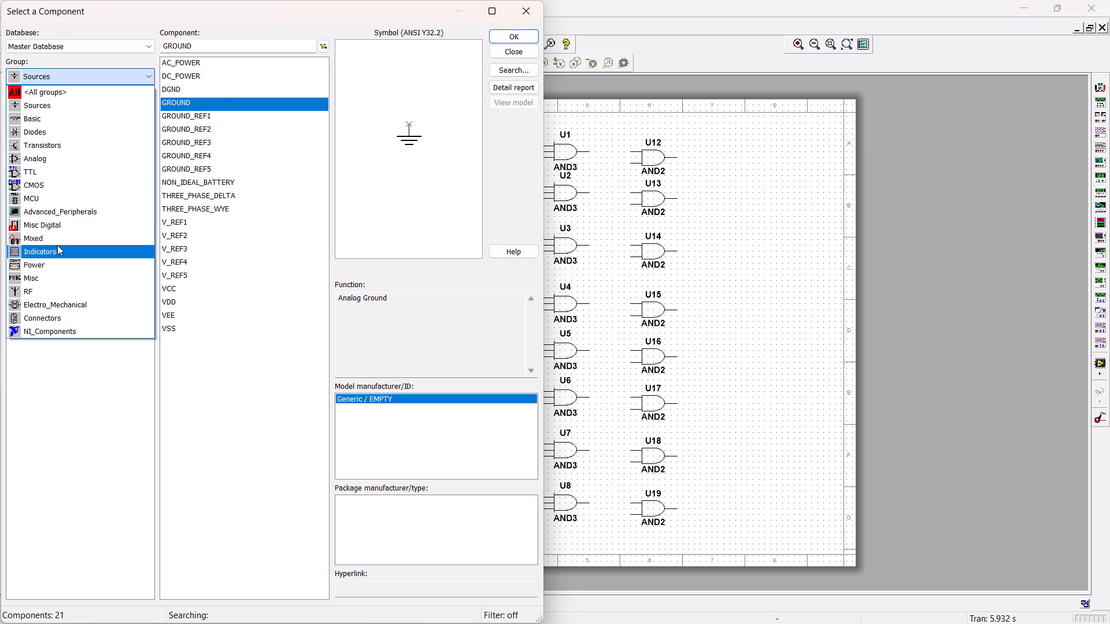
left_click(57, 245)
left_click(498, 36)
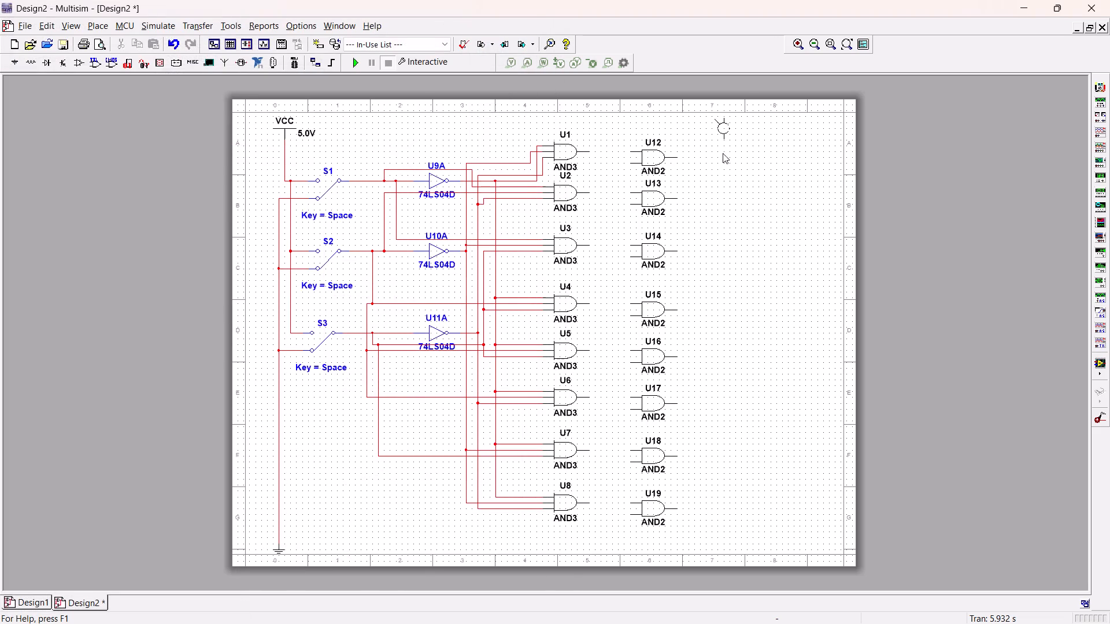
left_click(705, 157)
left_click(513, 31)
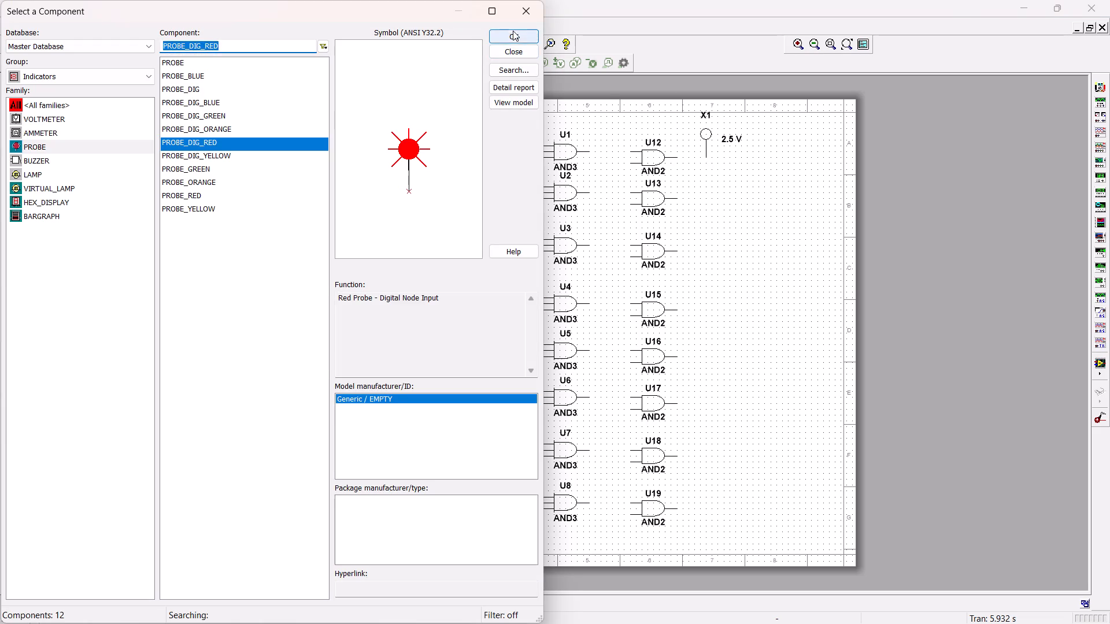
left_click(704, 201)
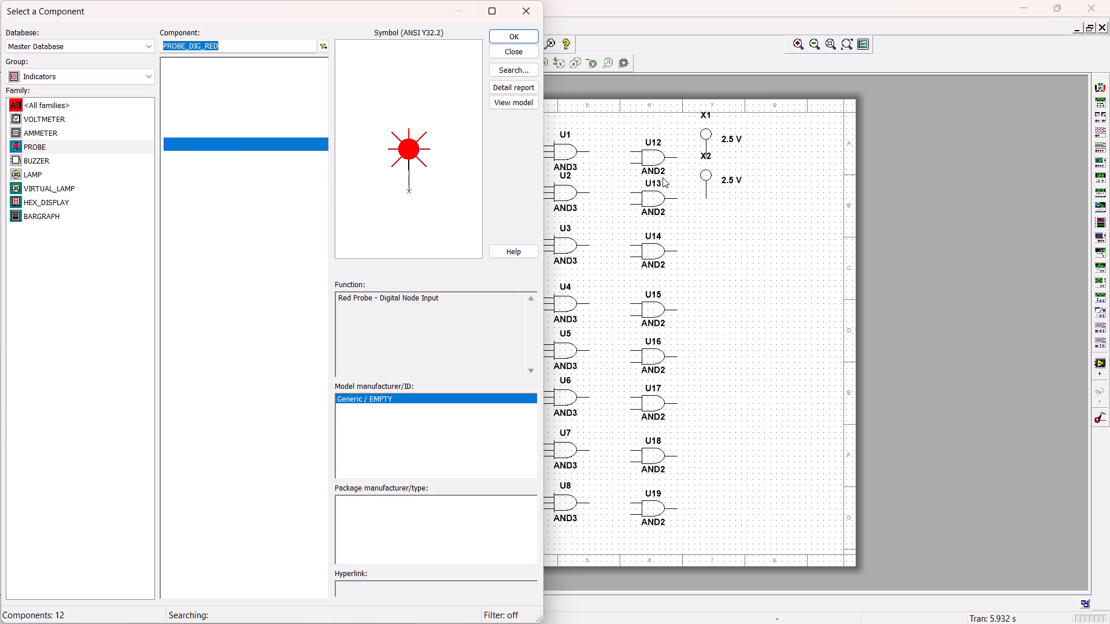
left_click(521, 40)
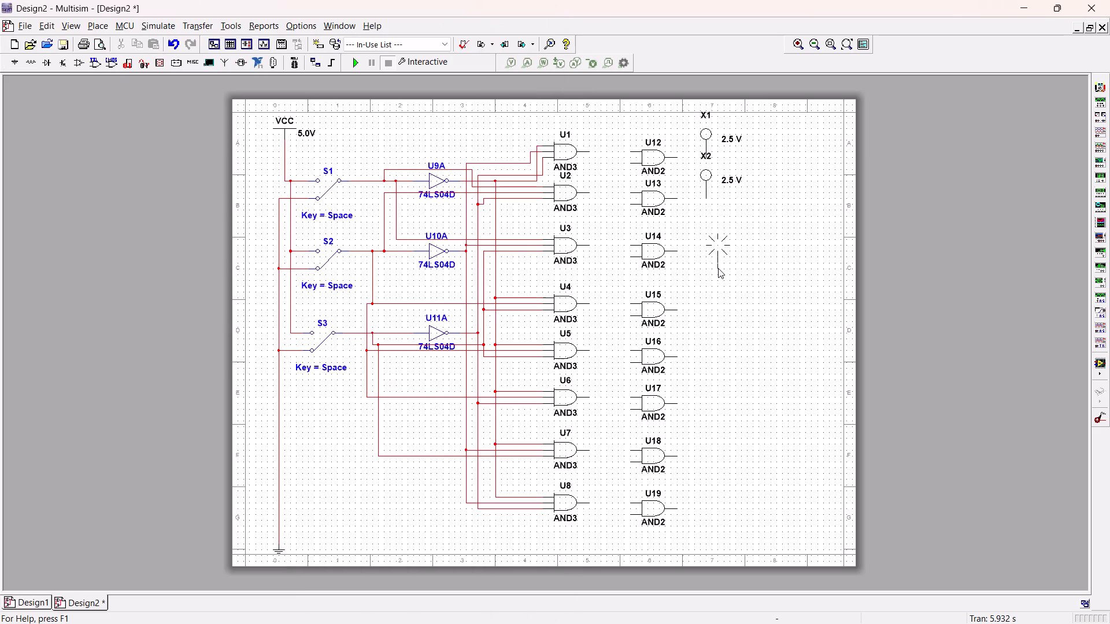
left_click(704, 252)
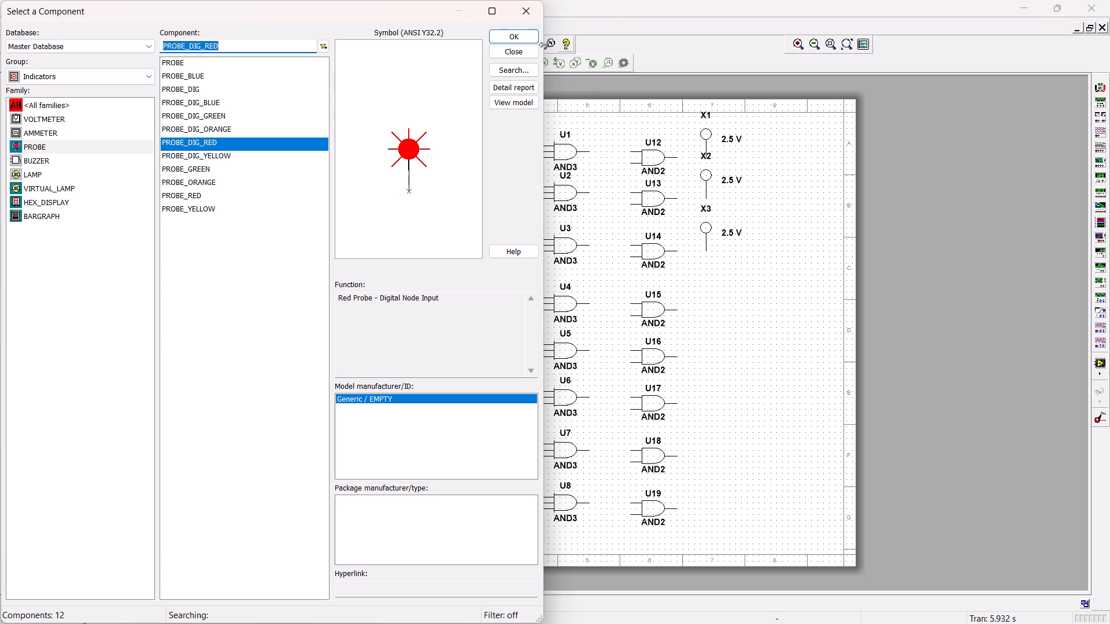
left_click(519, 38)
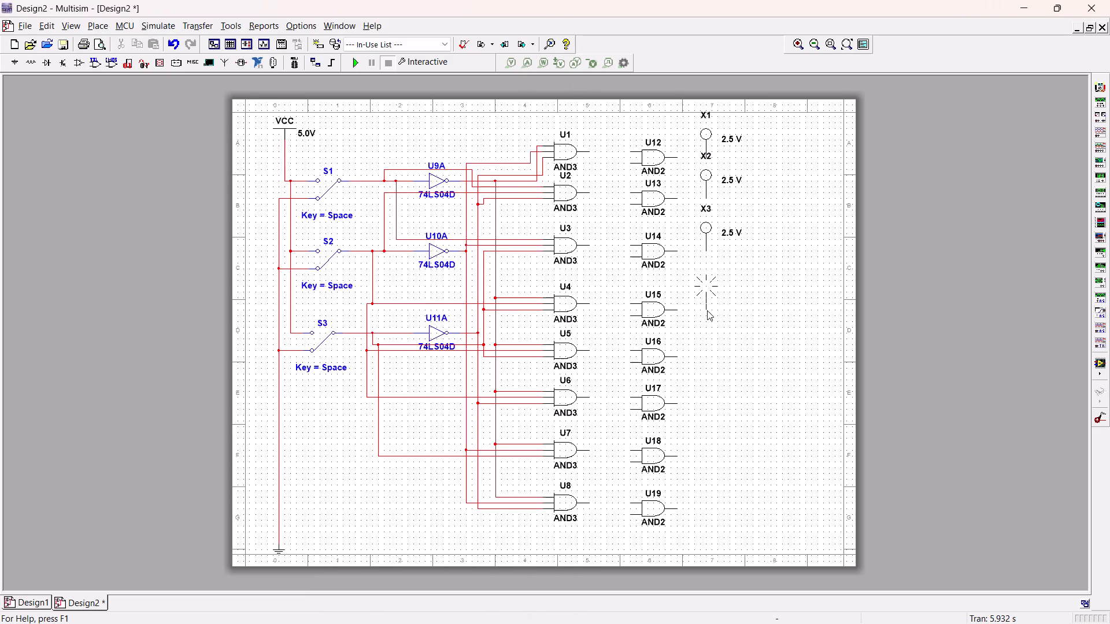
left_click(707, 310)
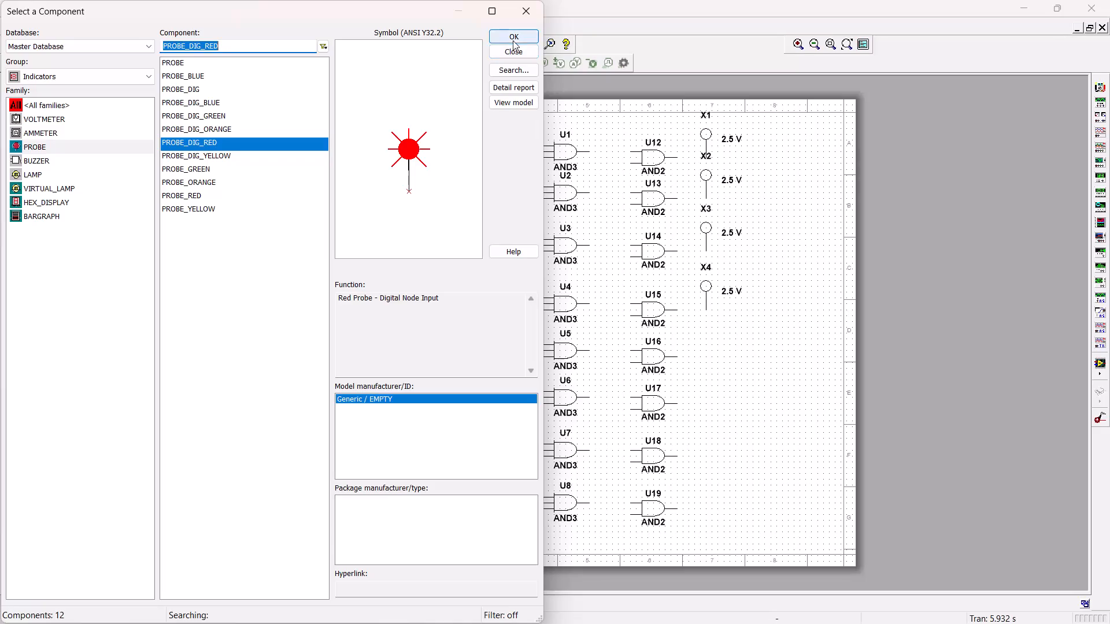
Place four more PROBE_DIG_RED probes in the same column, beside the outputs of gates U16 to U19.
left_click(513, 40)
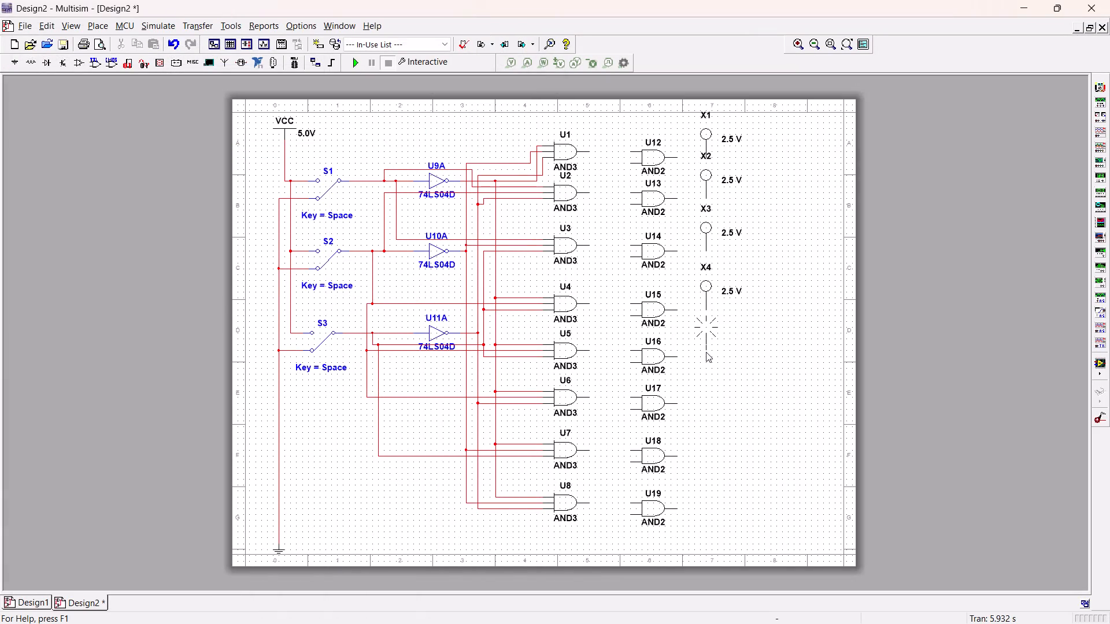
left_click(706, 354)
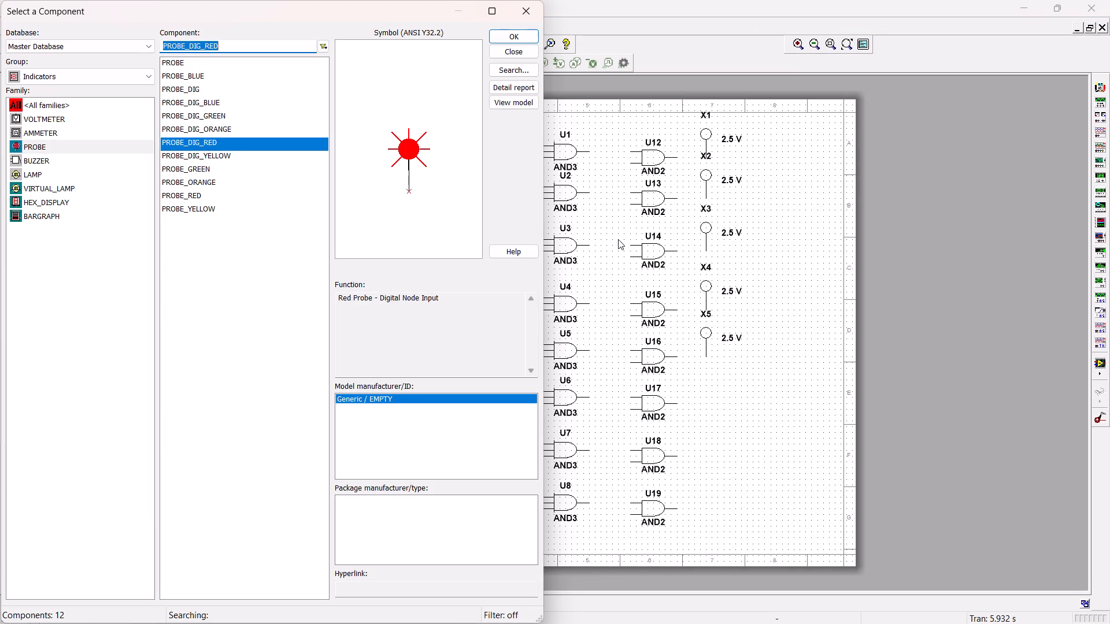
left_click(523, 35)
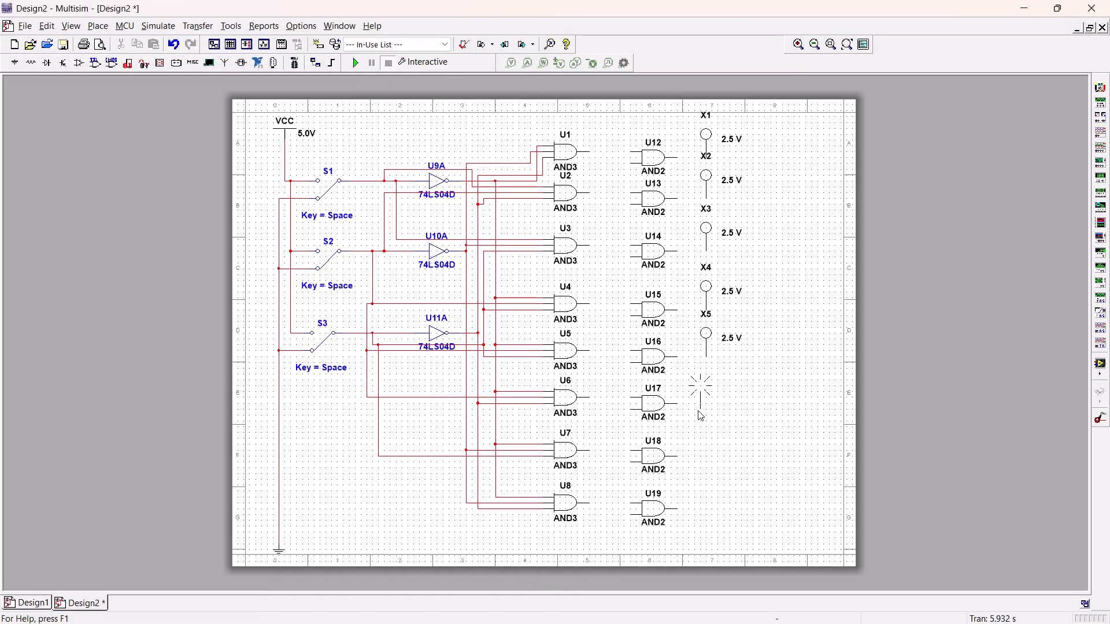
left_click(703, 406)
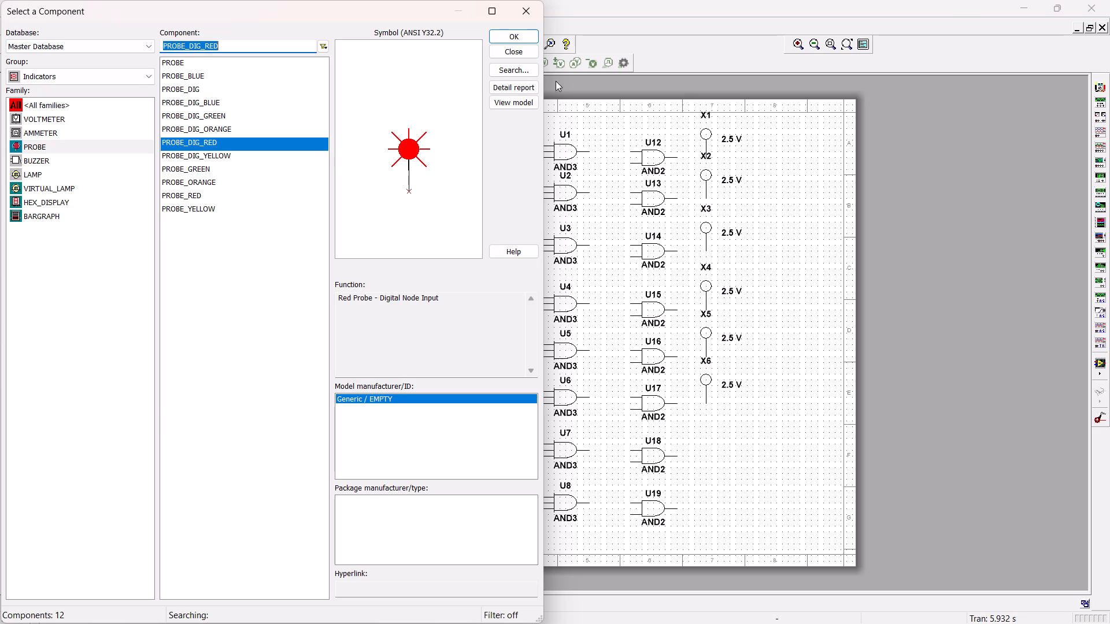
left_click(538, 37)
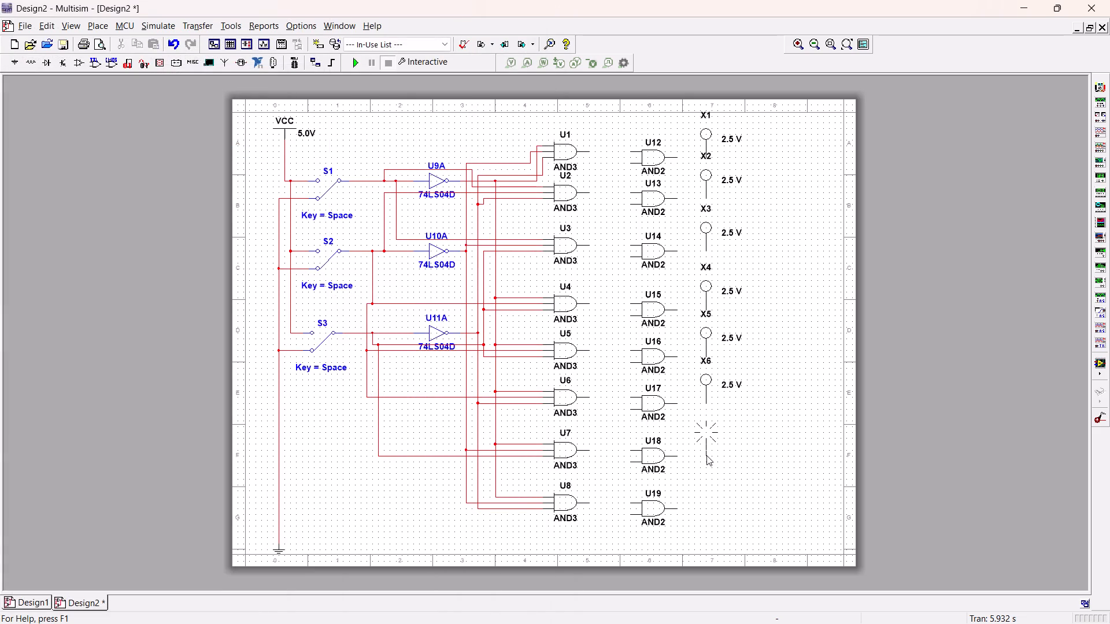
left_click(706, 455)
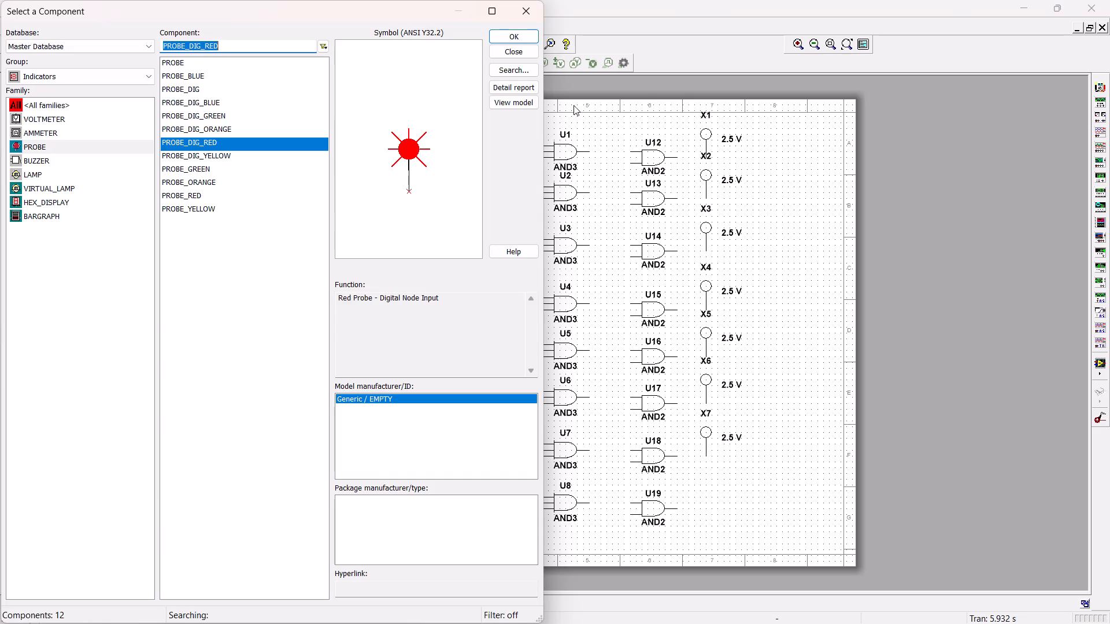
left_click(534, 39)
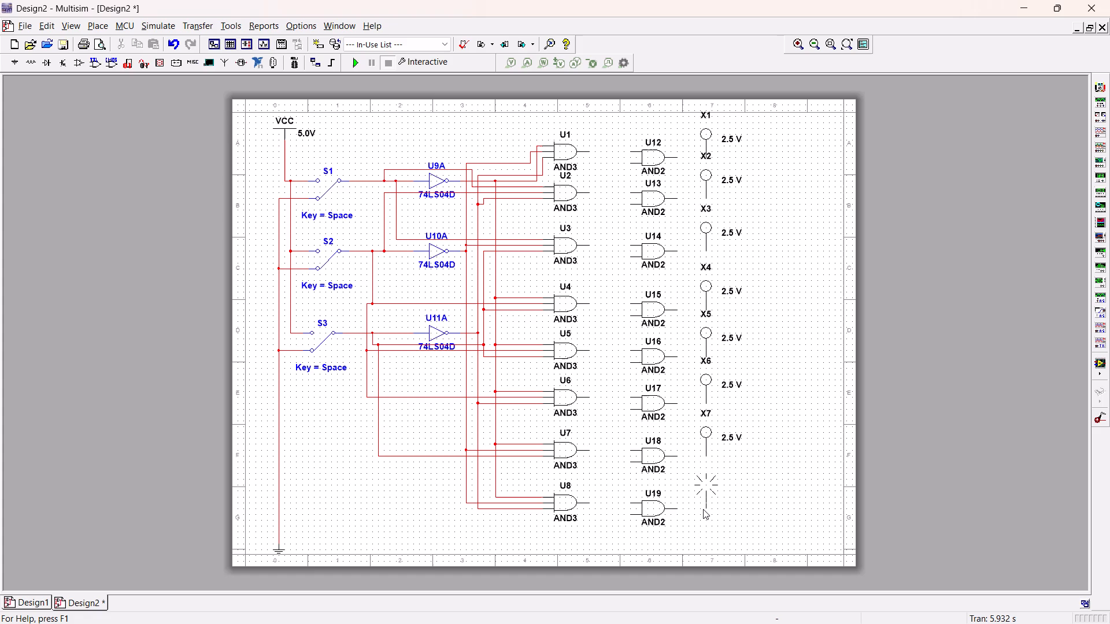
left_click(703, 509)
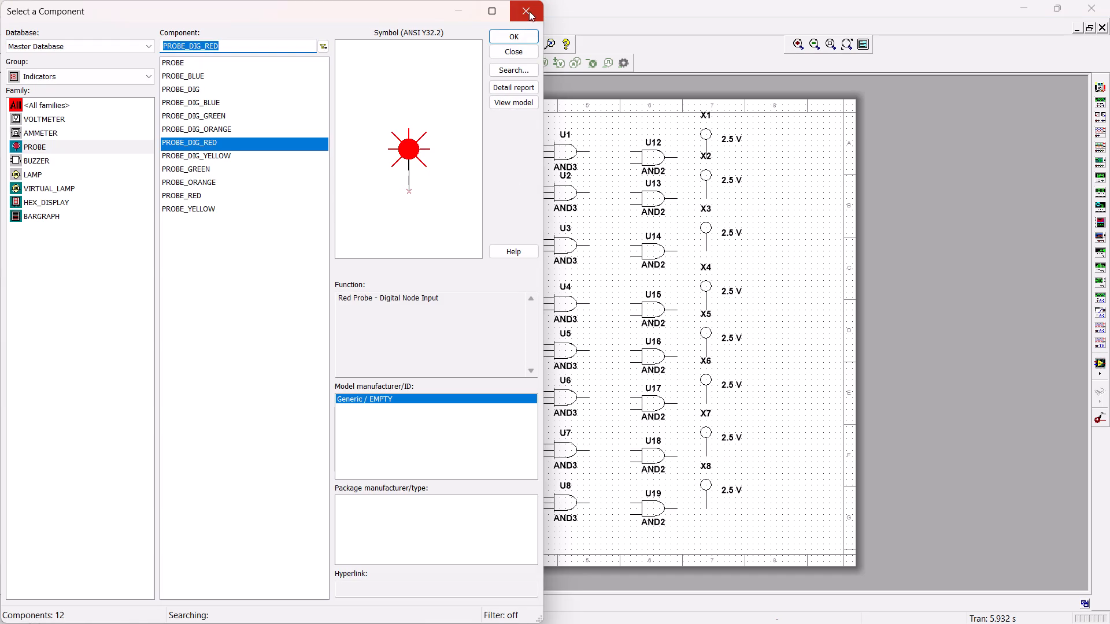
left_click(526, 12)
Copy switch S3 and paste the duplicate below it, between the VCC and ground lines and the gate wiring.
right_click(327, 346)
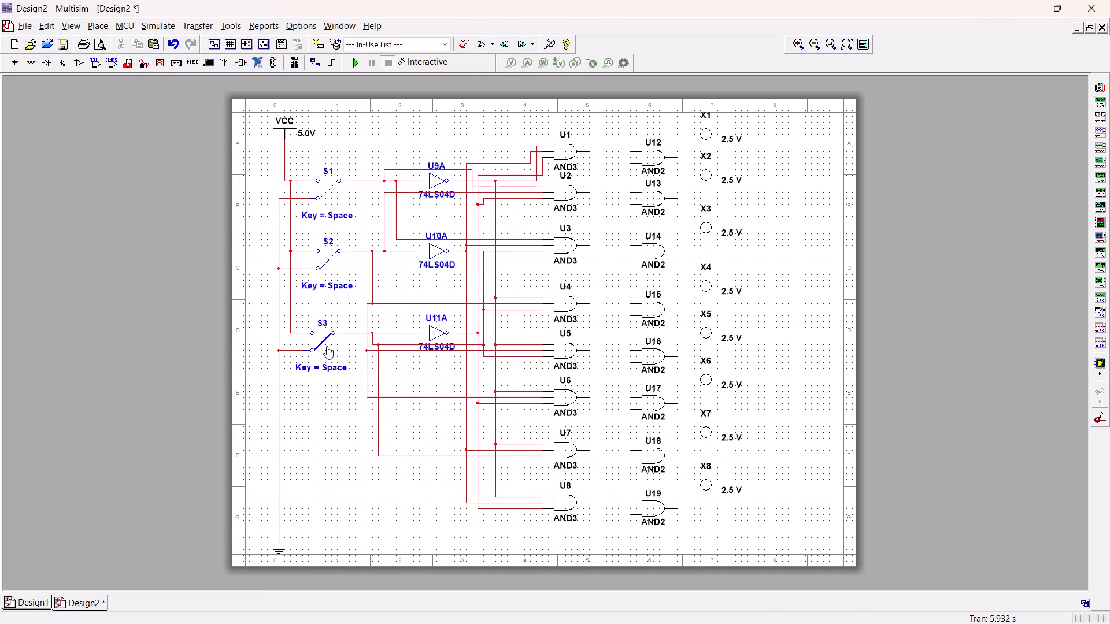
left_click(417, 25)
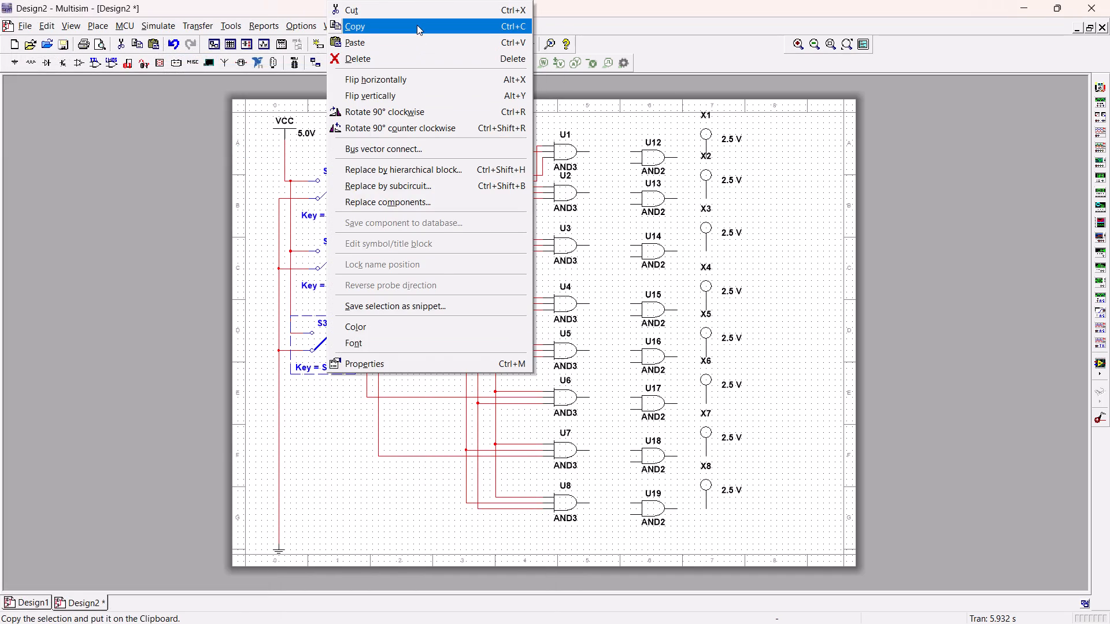
key("ctrl+v")
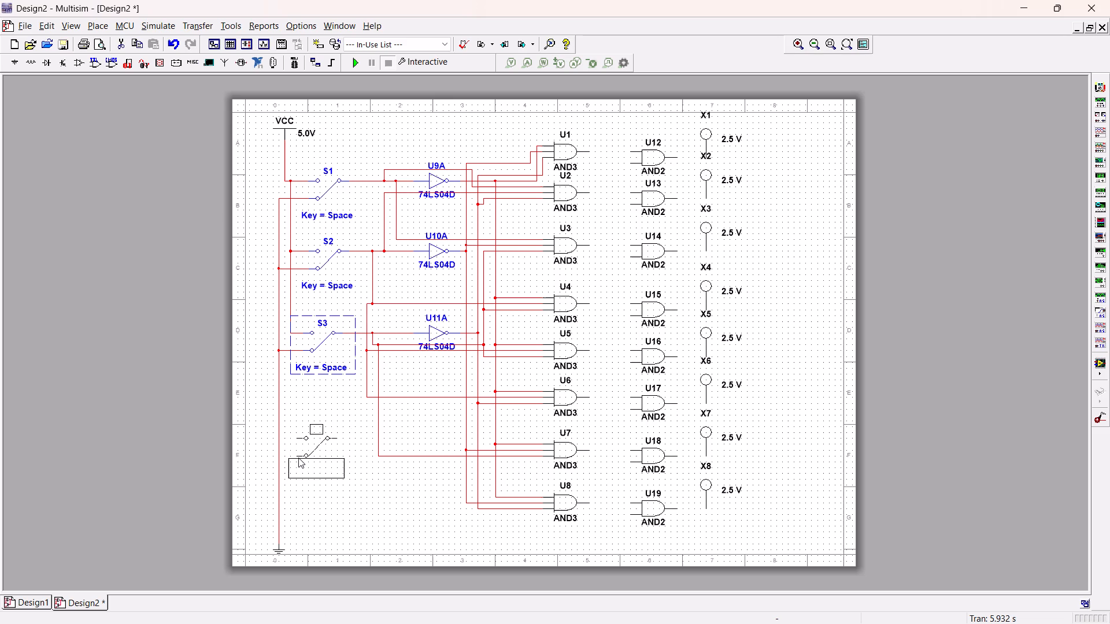
left_click(302, 451)
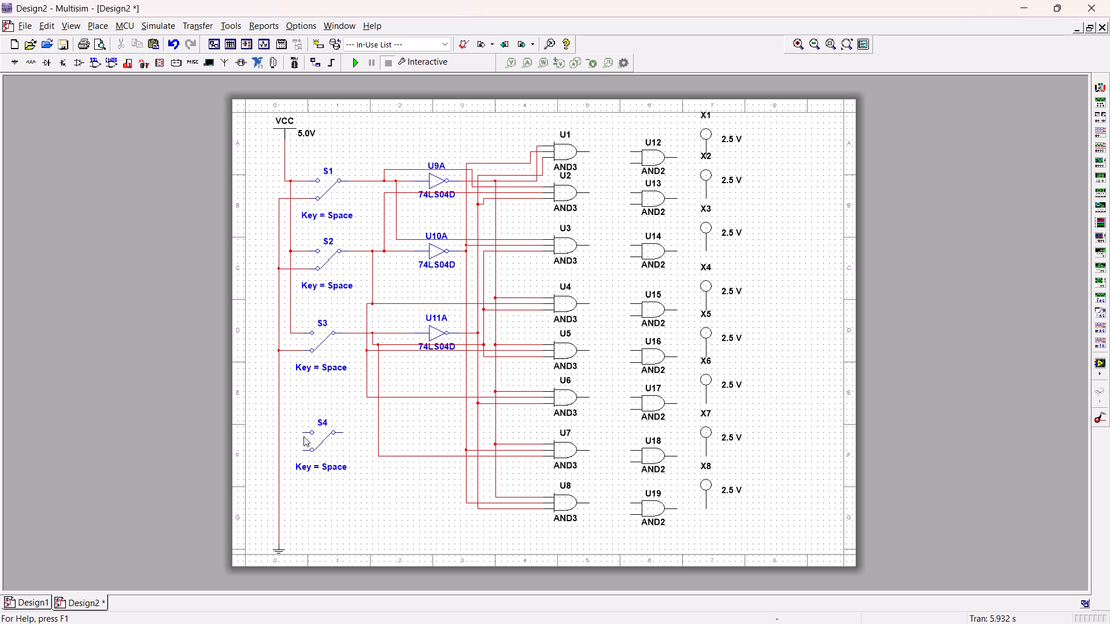
Wire switch S4's upper contact to the VCC line, lower contact to the ground line, and output to AND gate U12's lower input.
left_click(304, 432)
left_click(291, 331)
left_click(302, 450)
left_click(281, 448)
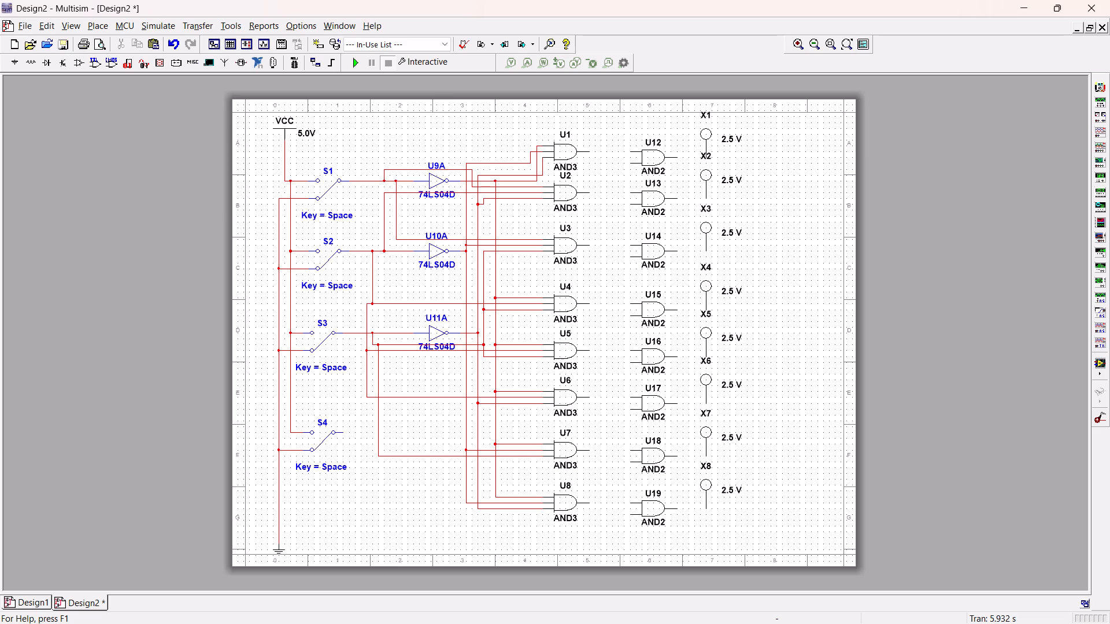
left_click(343, 433)
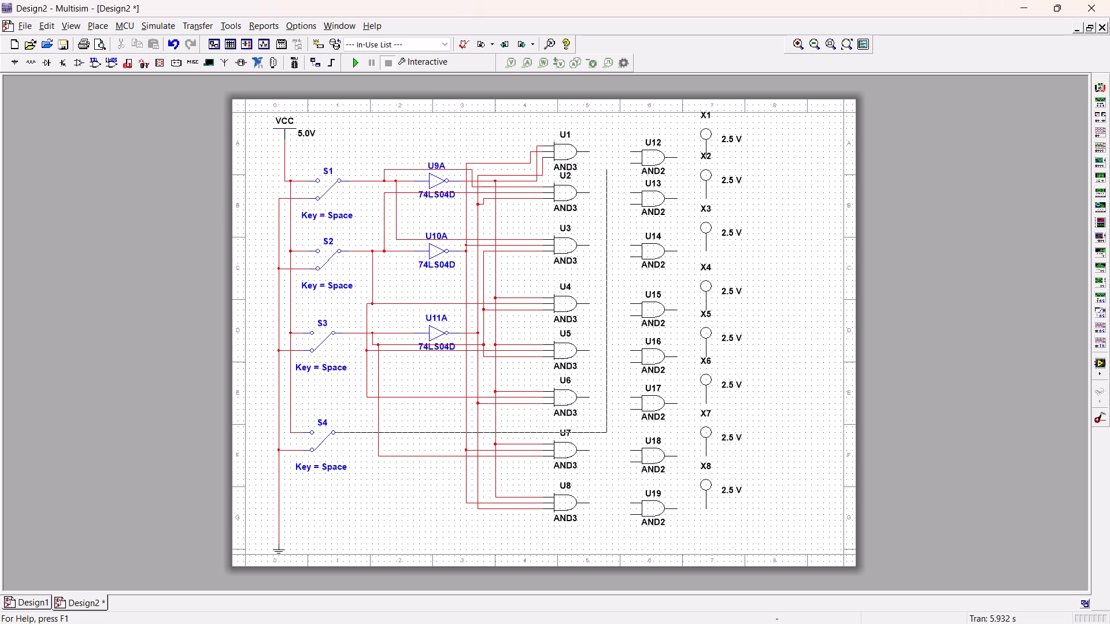
left_click(629, 164)
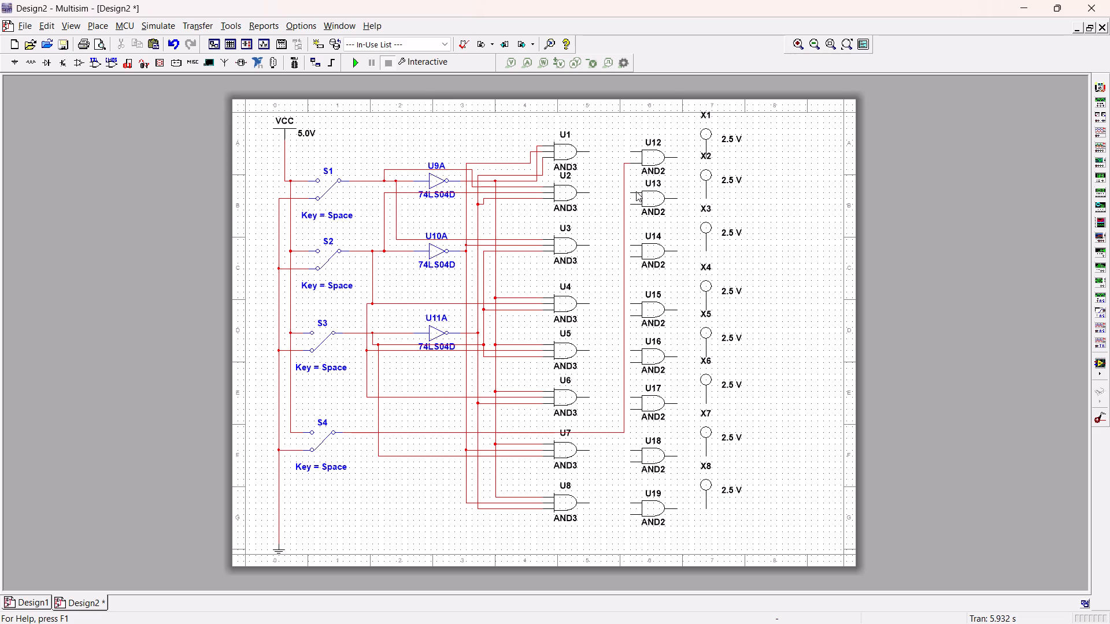
Wire the outputs of AND3 gates U1 to U4 to the upper inputs of AND2 gates U12 to U15 respectively.
left_click(590, 153)
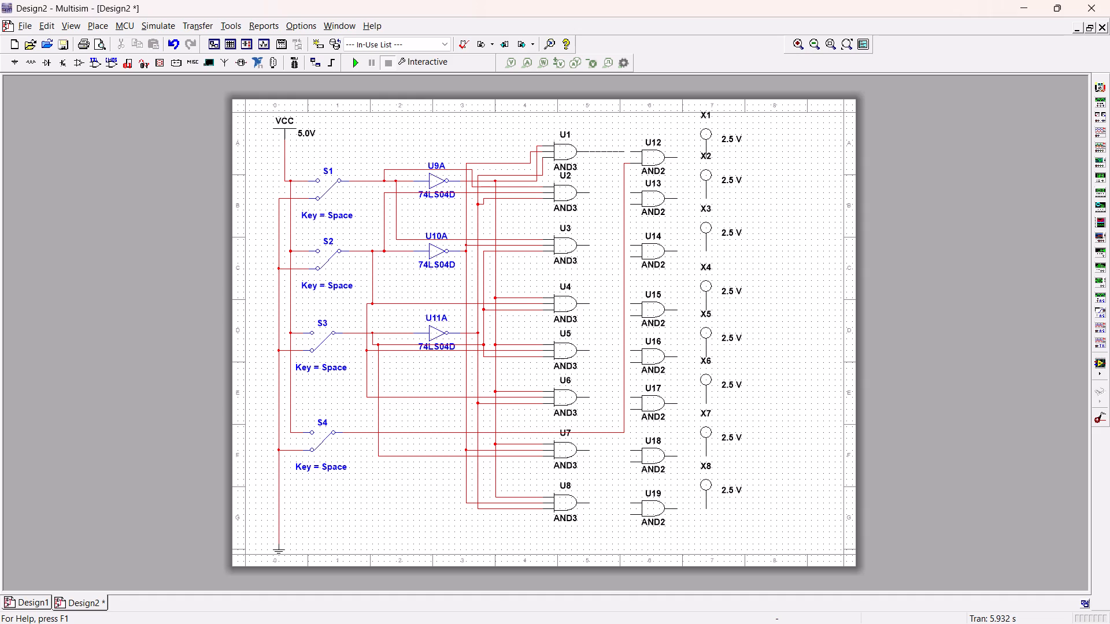
left_click(627, 151)
left_click(590, 192)
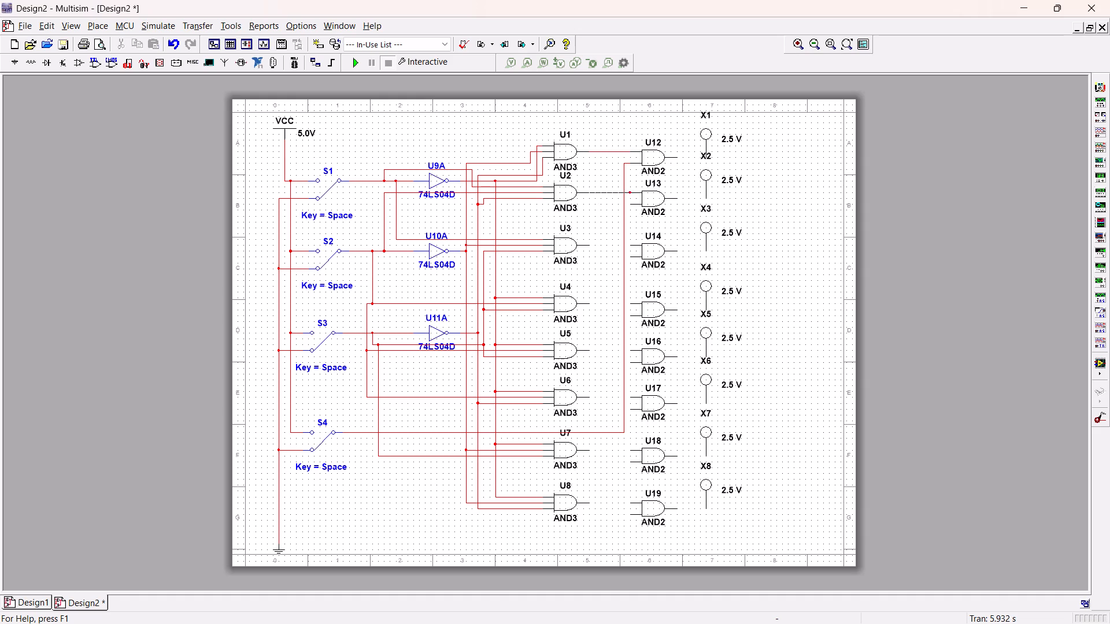
left_click(630, 191)
left_click(587, 244)
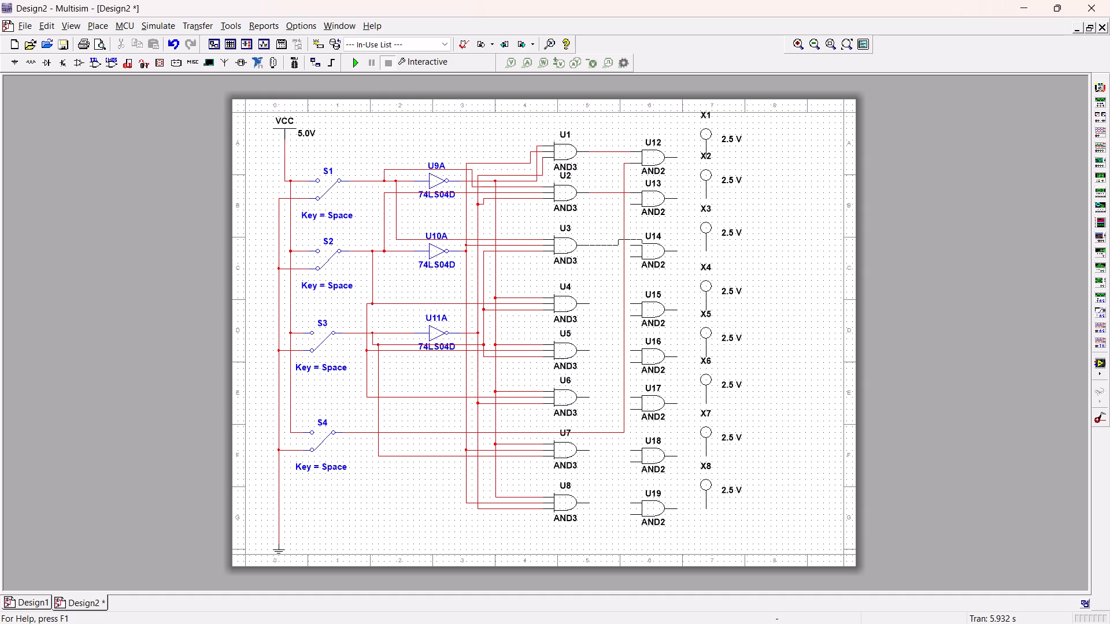
left_click(628, 246)
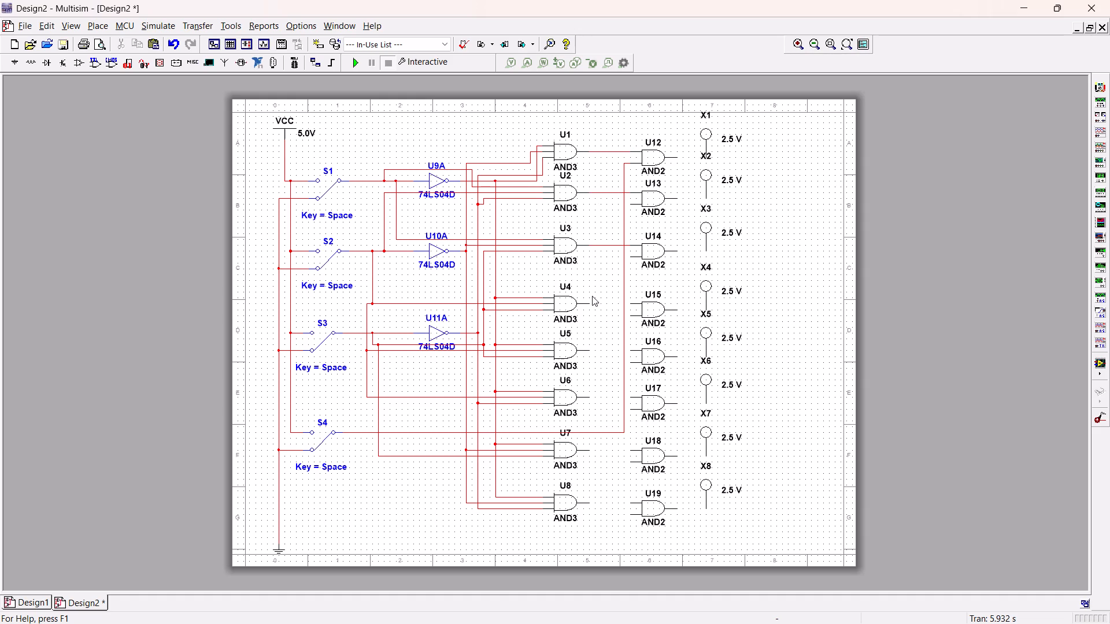
left_click(588, 305)
left_click(628, 302)
Wire the outputs of AND3 gates U5 to U8 to the upper inputs of AND2 gates U16 to U19 respectively.
left_click(591, 349)
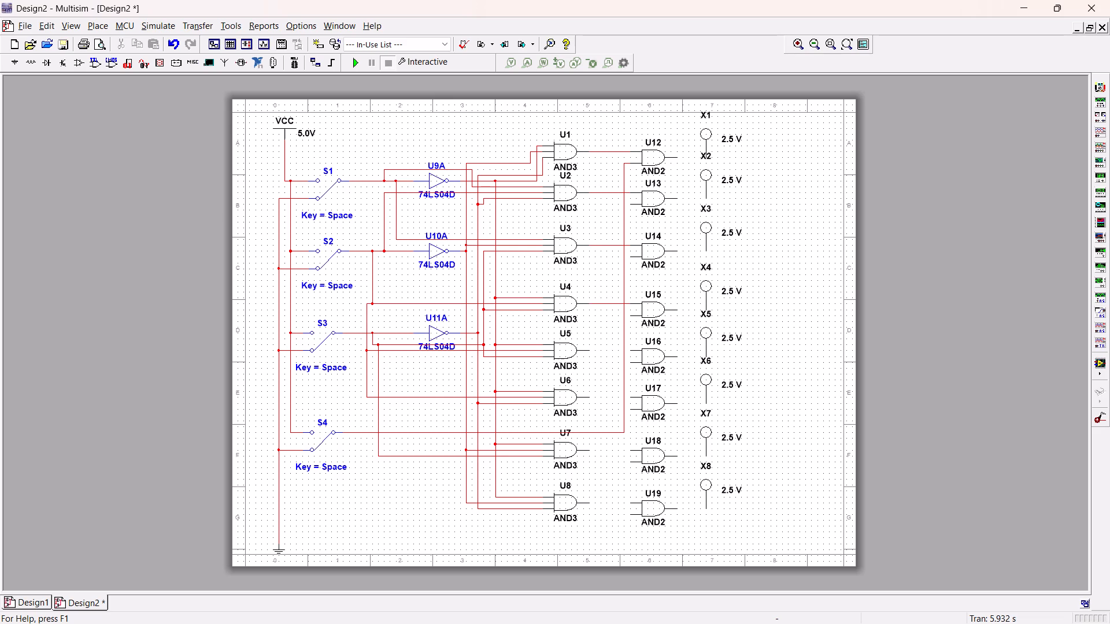
left_click(631, 348)
left_click(589, 396)
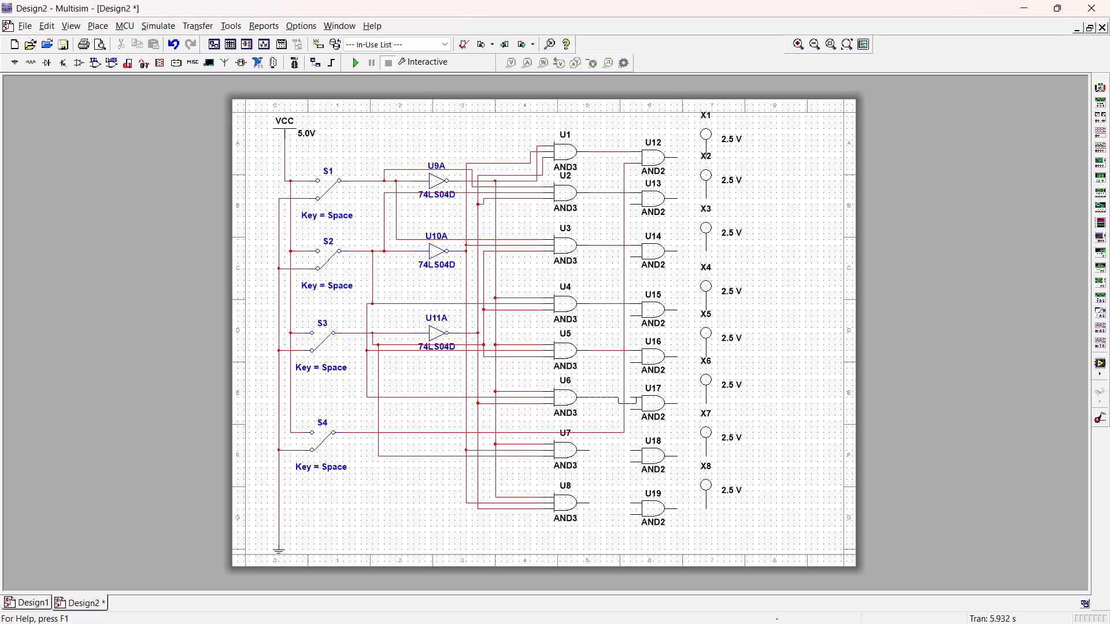
left_click(632, 397)
left_click(587, 449)
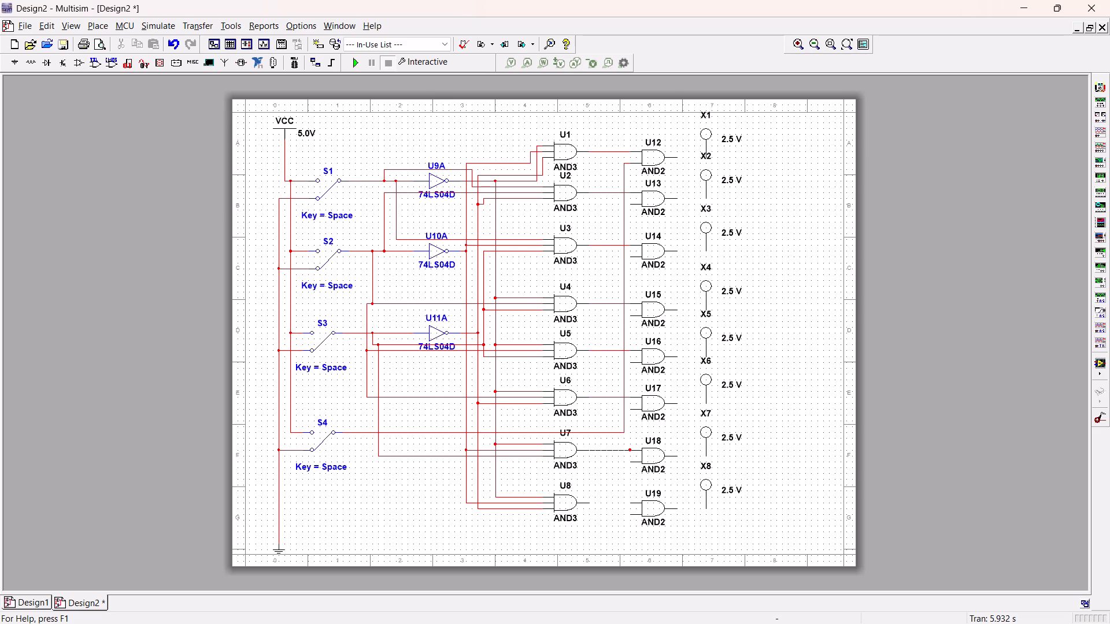
left_click(630, 448)
left_click(590, 502)
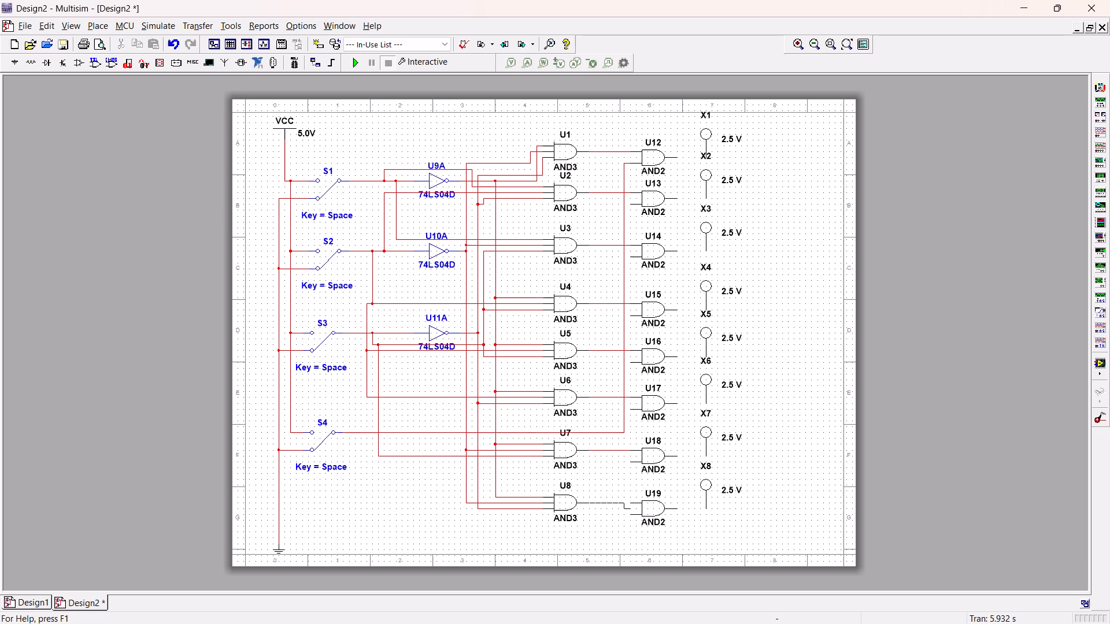
left_click(628, 502)
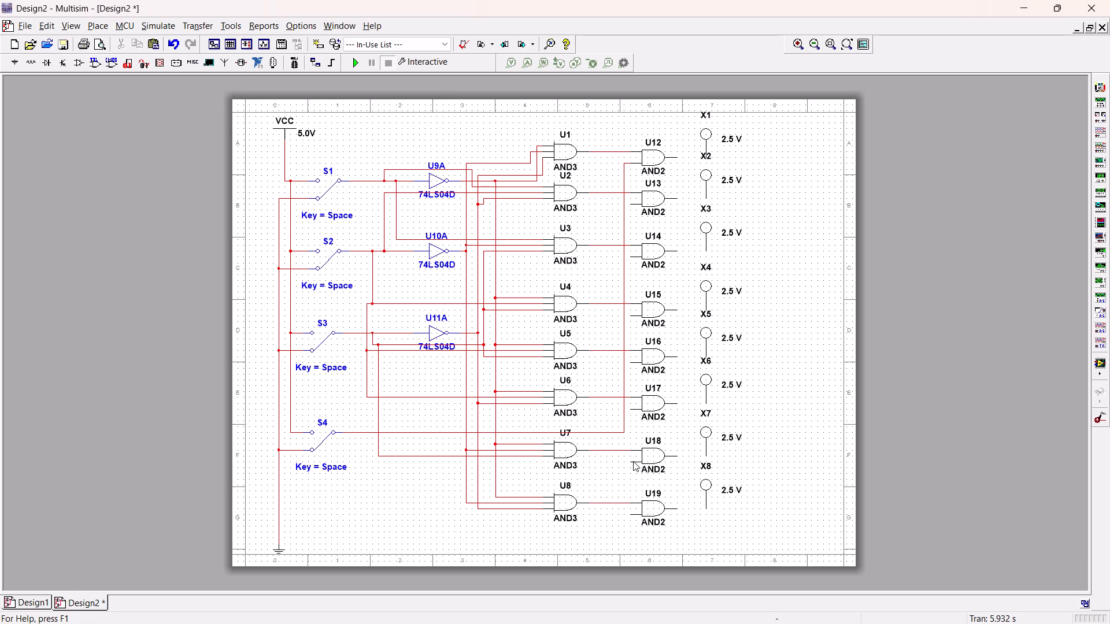
Connect the lower inputs of AND2 gates U18, U19, U17 and U16 to switch S4's output line.
left_click(633, 461)
left_click(617, 475)
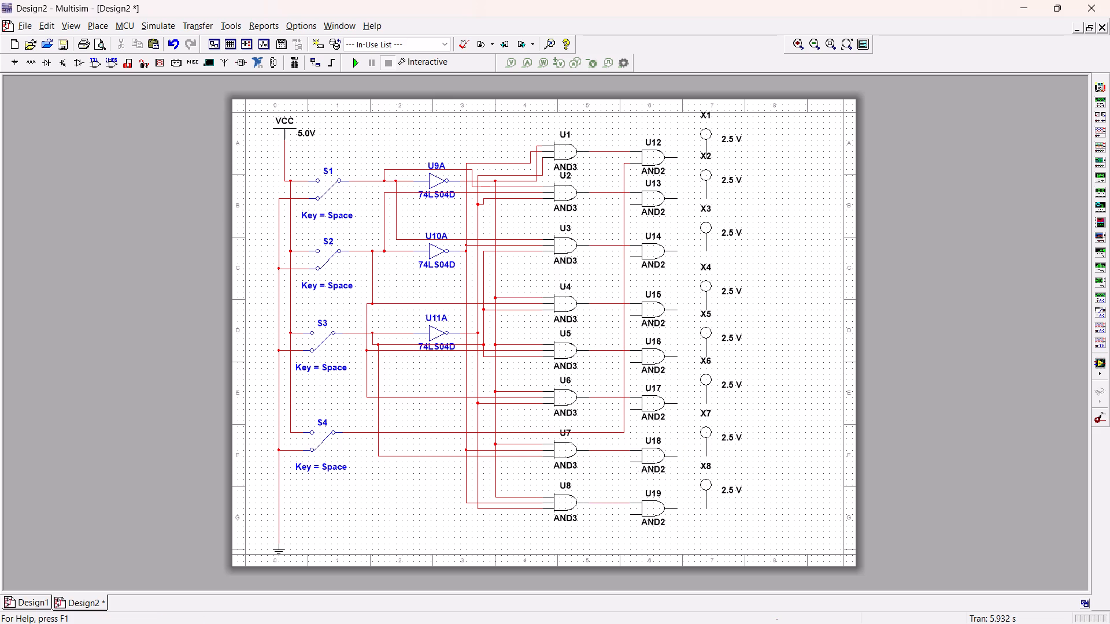
left_click(628, 462)
left_click(622, 432)
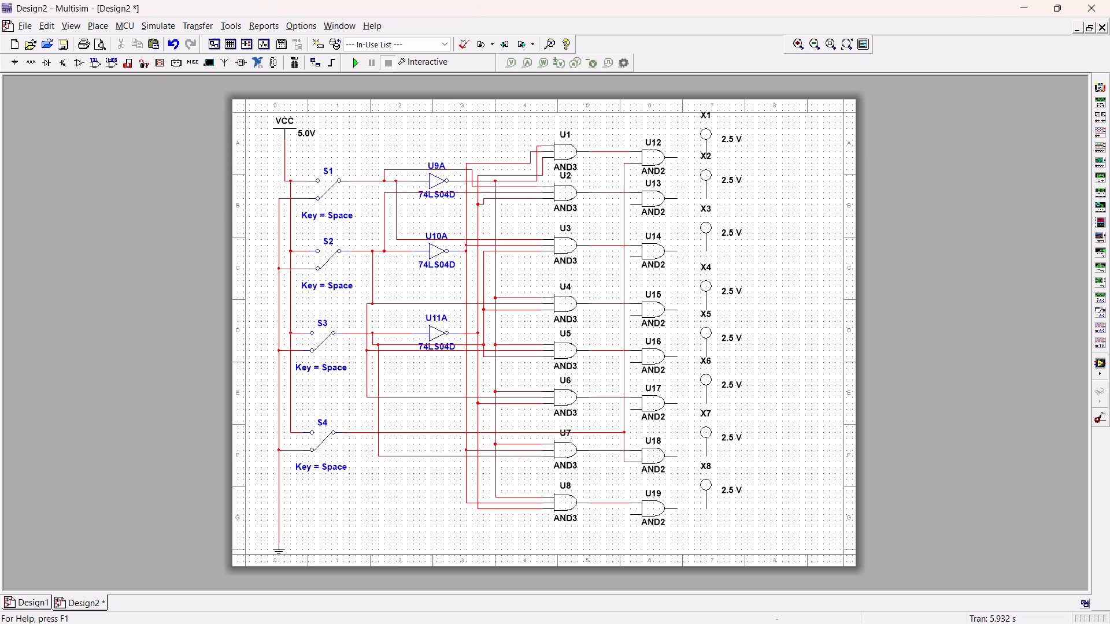
left_click(631, 514)
left_click(624, 463)
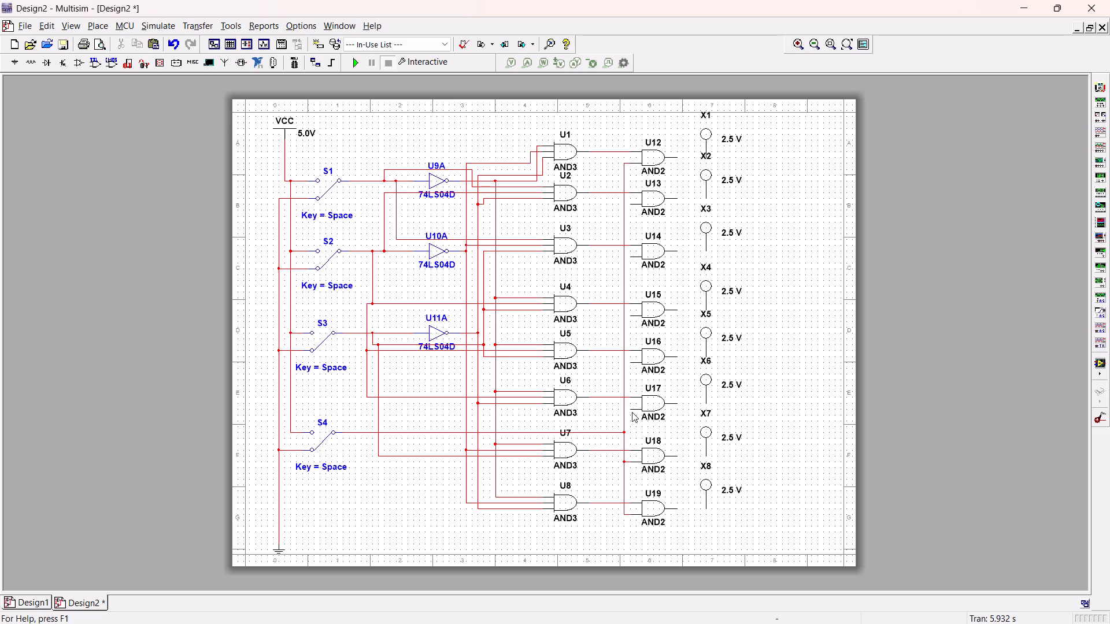
left_click(628, 408)
left_click(626, 410)
left_click(629, 363)
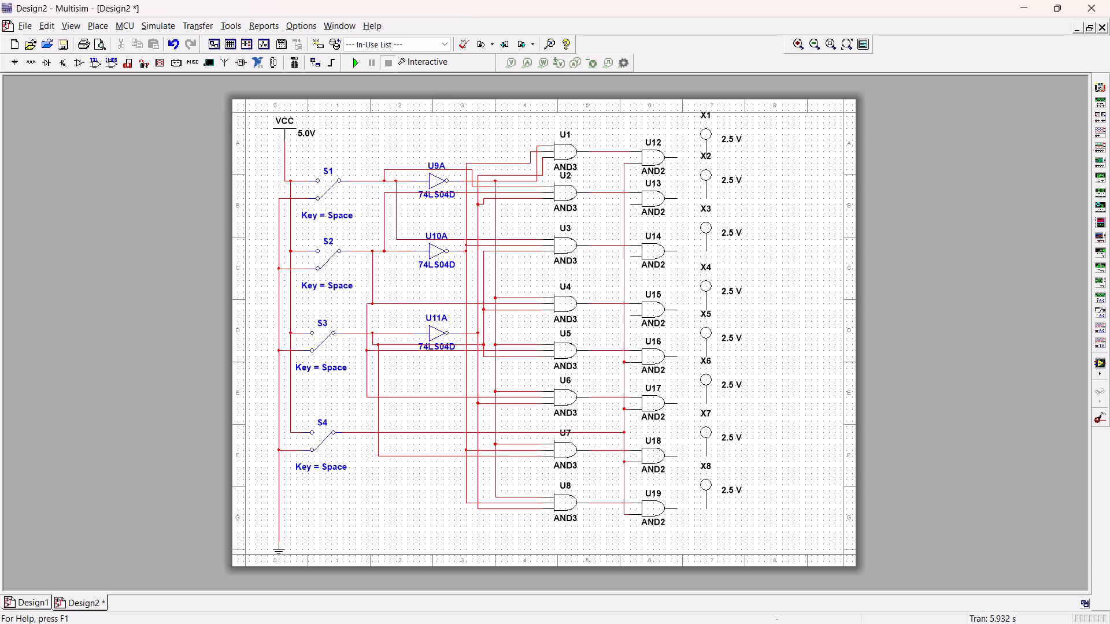
left_click(623, 362)
Connect the lower inputs of AND2 gates U15, U14 and U13 to switch S4's vertical output line.
left_click(630, 313)
left_click(630, 316)
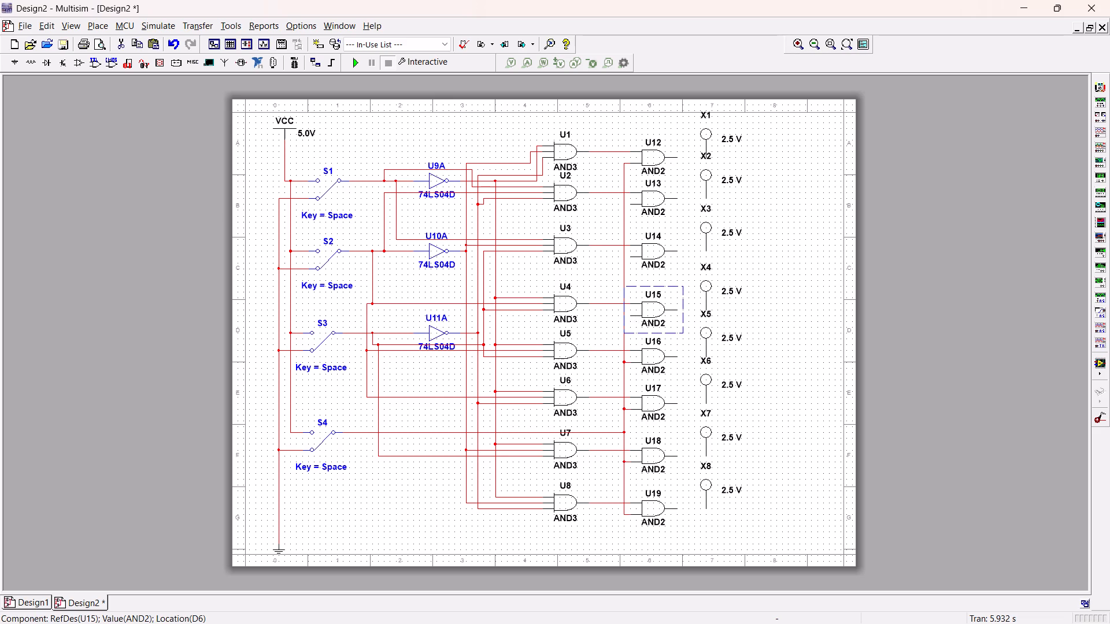
left_click(630, 317)
left_click(630, 317)
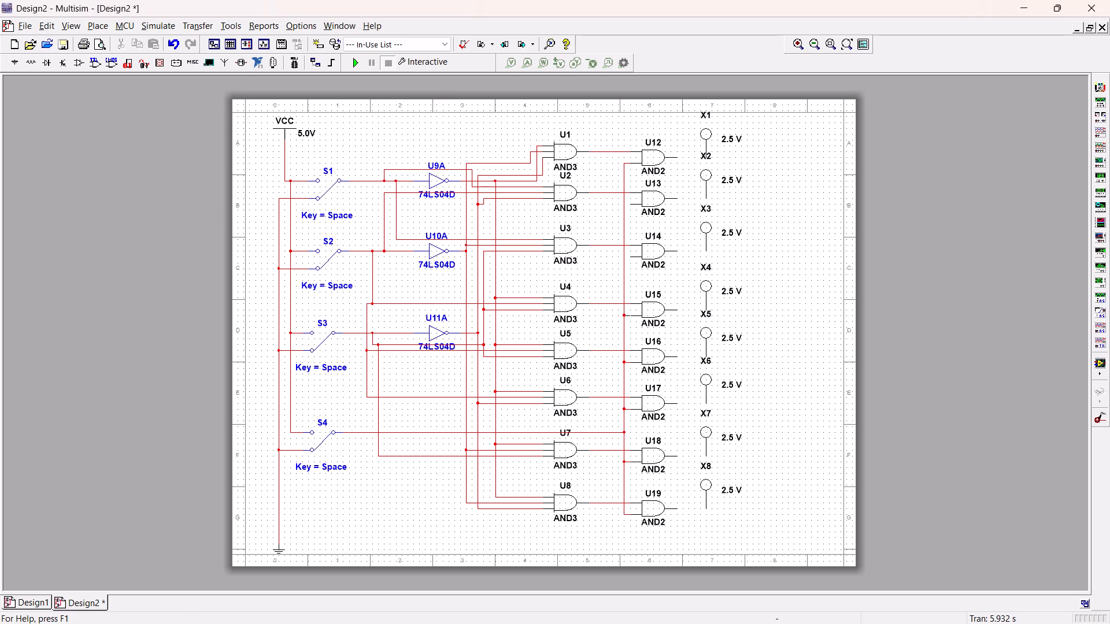
left_click(625, 316)
left_click(631, 258)
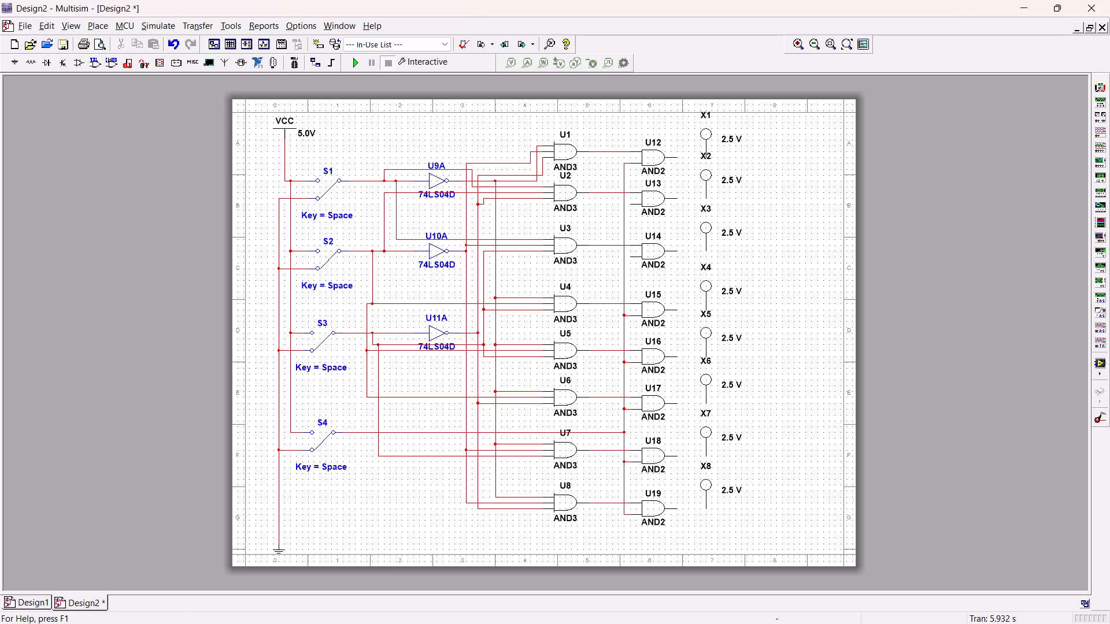
left_click(626, 257)
left_click(631, 205)
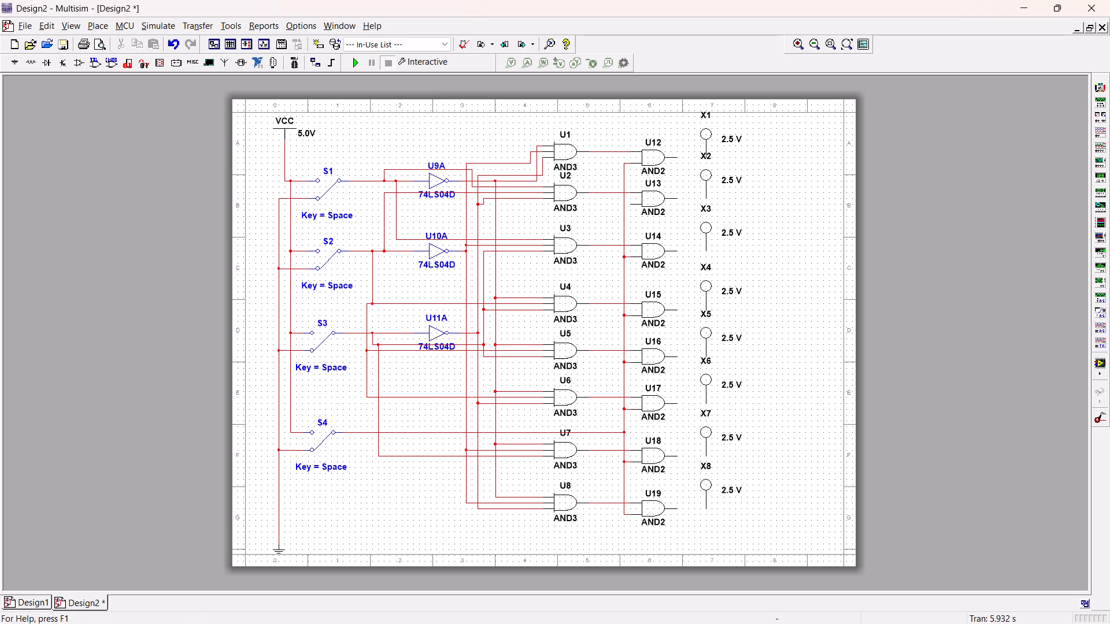
left_click(624, 207)
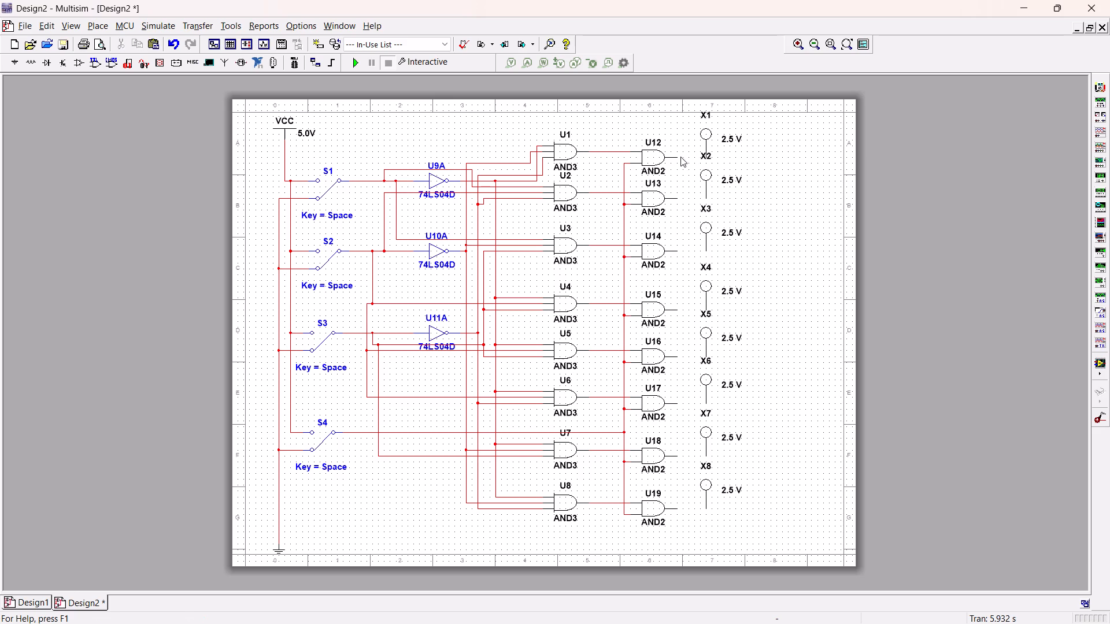
Wire the outputs of AND2 gates U12 to U15 to digital probes X1 to X4 respectively.
left_click(679, 157)
left_click(706, 158)
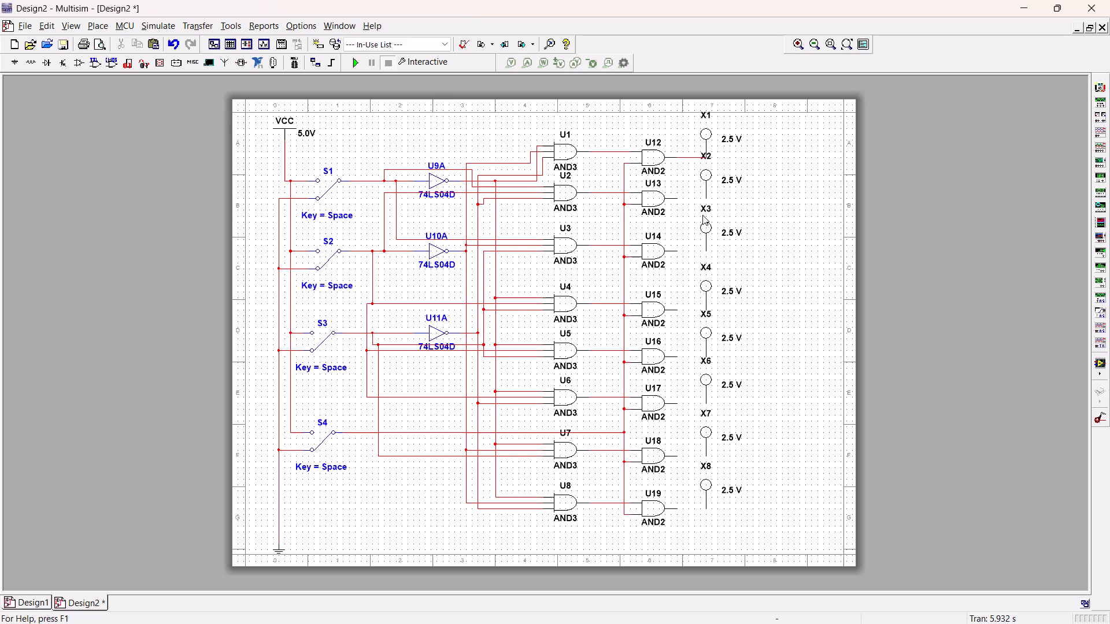
left_click(675, 198)
left_click(704, 199)
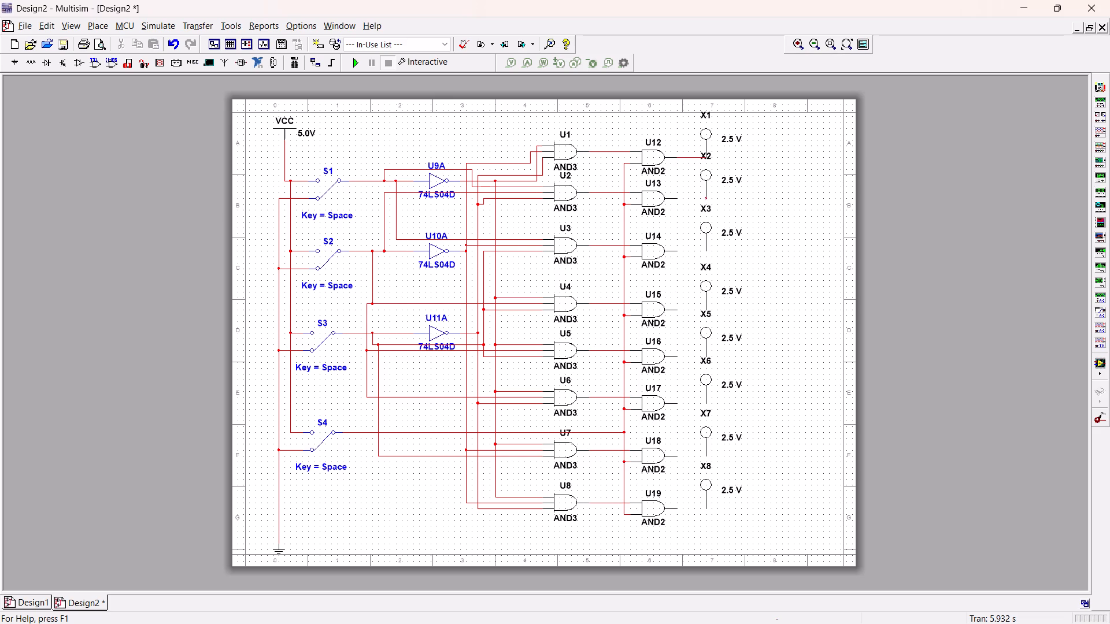
left_click(677, 252)
left_click(707, 252)
left_click(679, 310)
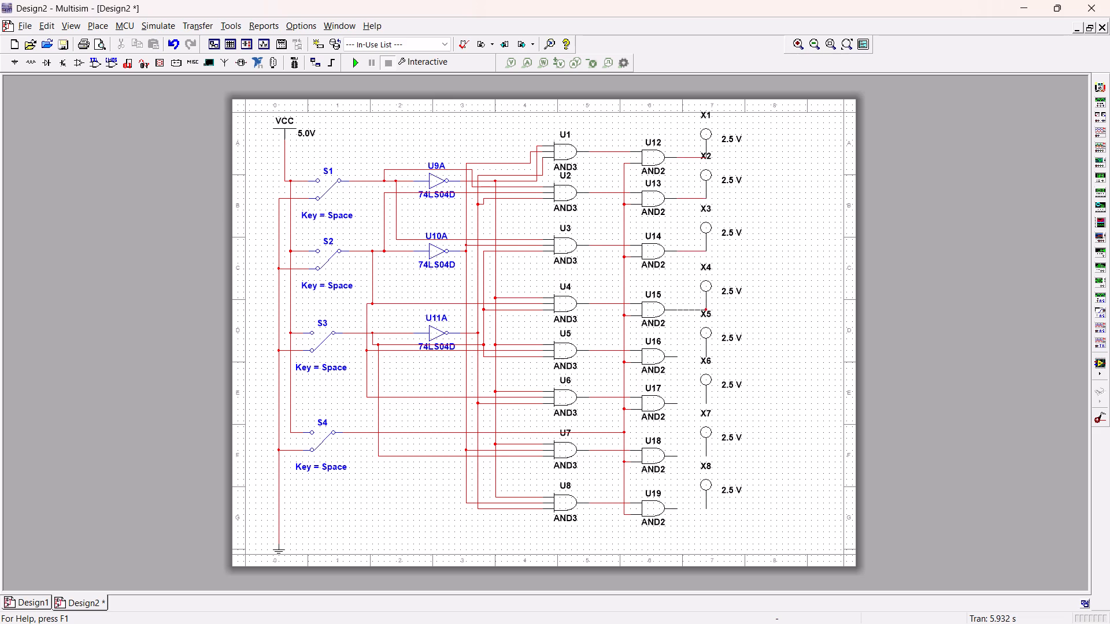
left_click(705, 309)
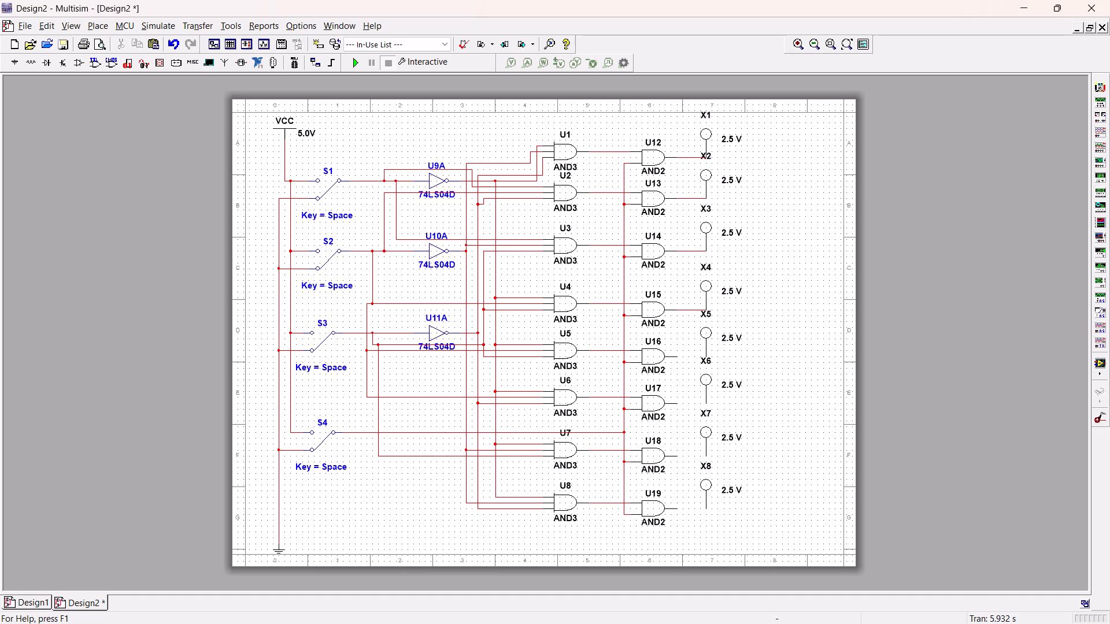
Wire the outputs of AND2 gates U16 to U19 to digital probes X5 to X8 respectively.
left_click(679, 355)
left_click(709, 356)
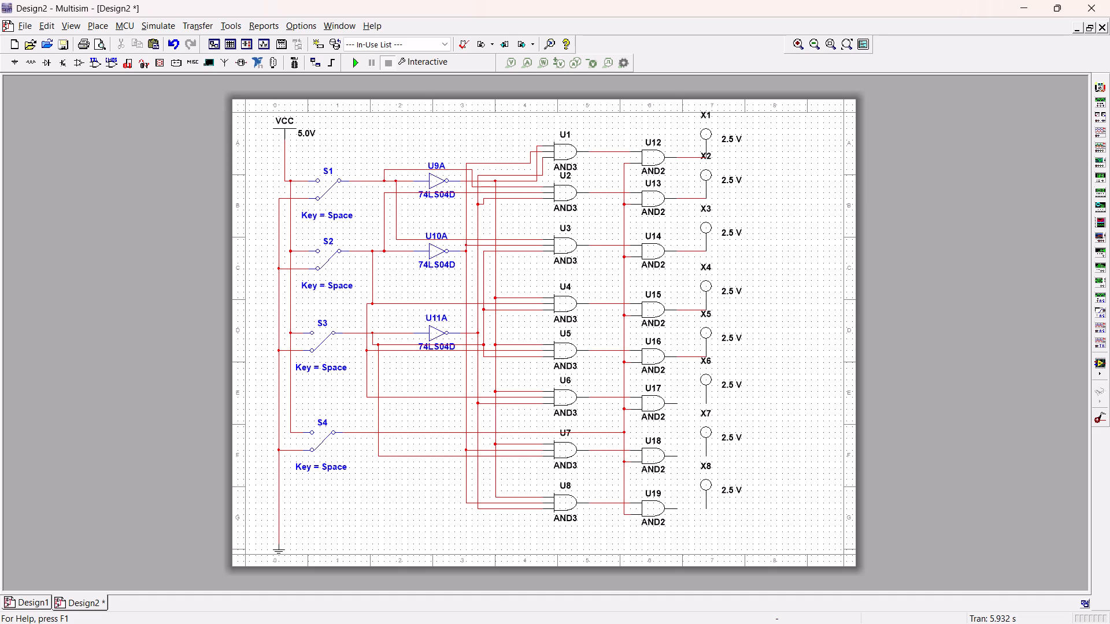
left_click(678, 402)
left_click(707, 403)
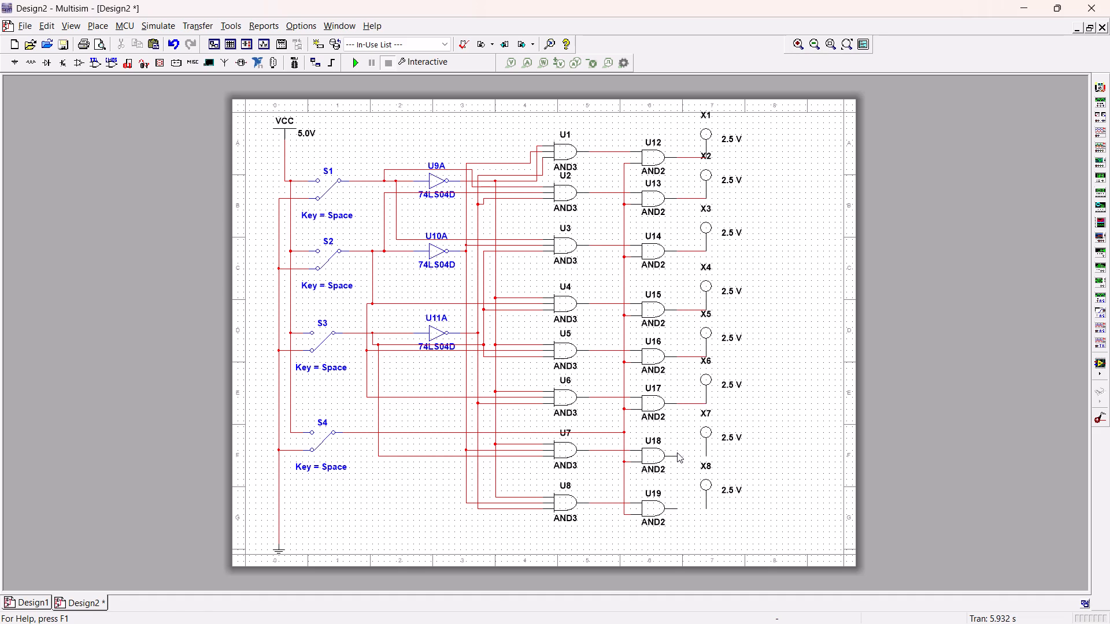
left_click(677, 452)
left_click(687, 454)
left_click(679, 455)
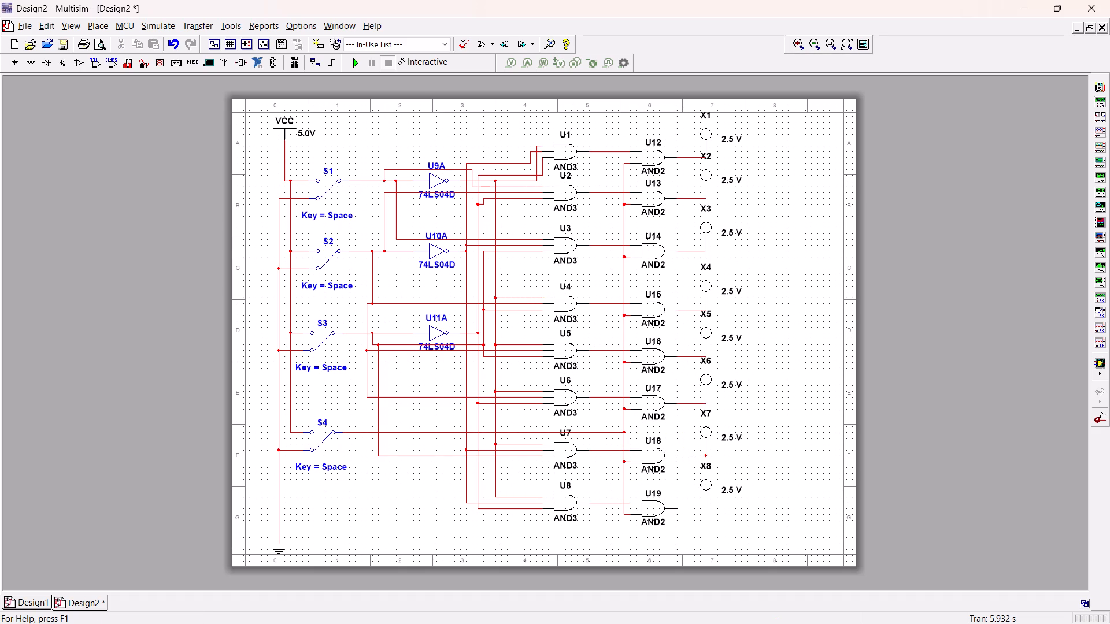
left_click(707, 454)
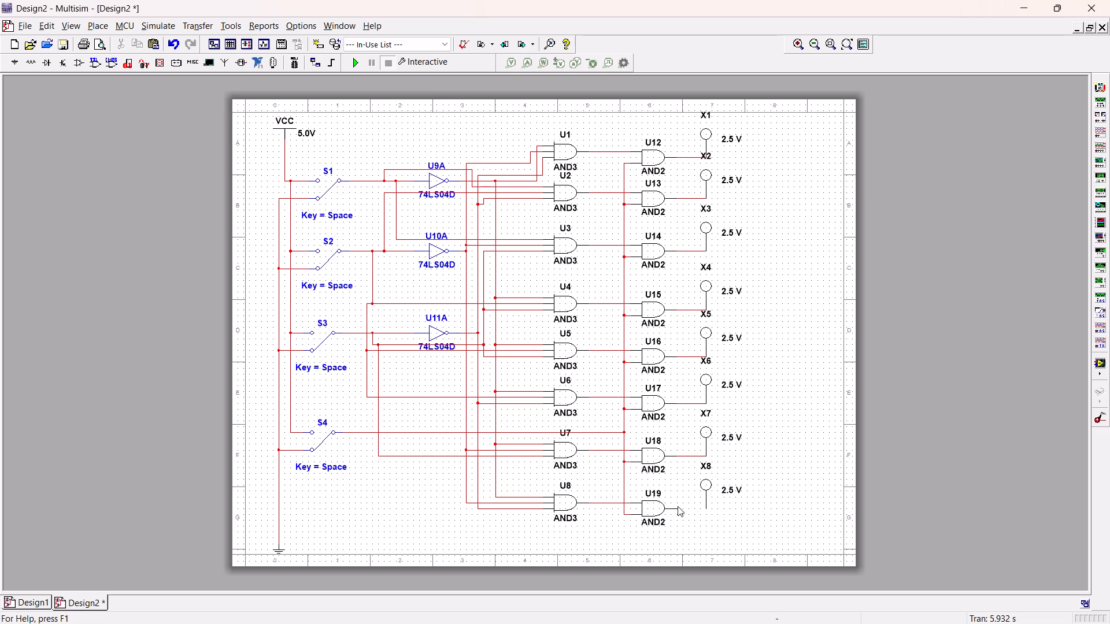
left_click(679, 510)
left_click(706, 510)
Run the interactive simulation, close the Spreadsheet View, and switch S4 to its VCC contact to enable the outputs.
left_click(346, 66)
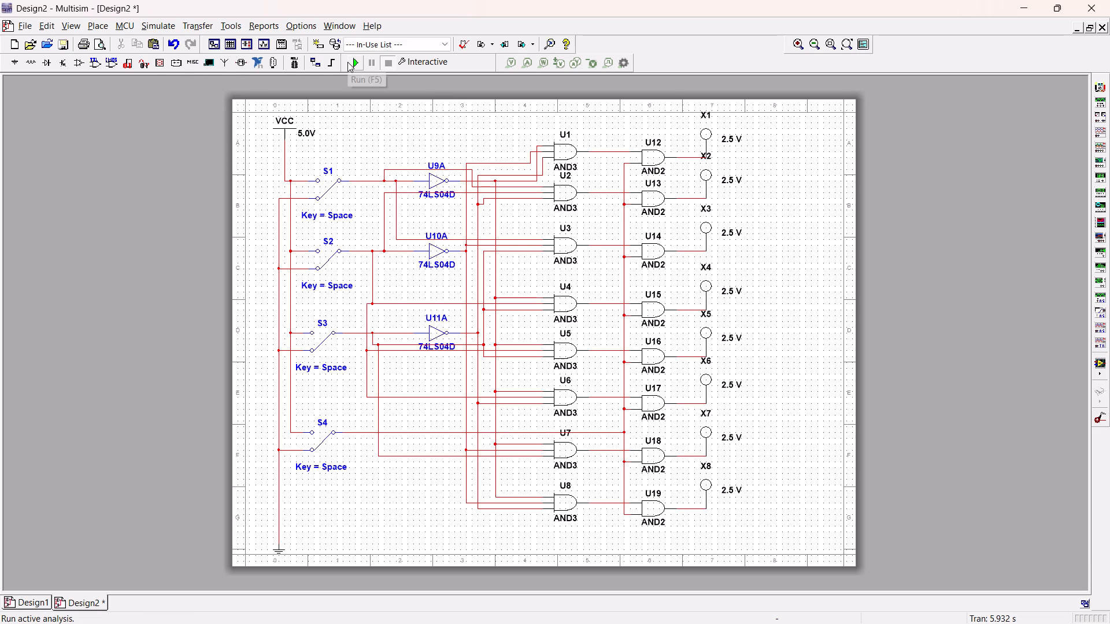
left_click(347, 62)
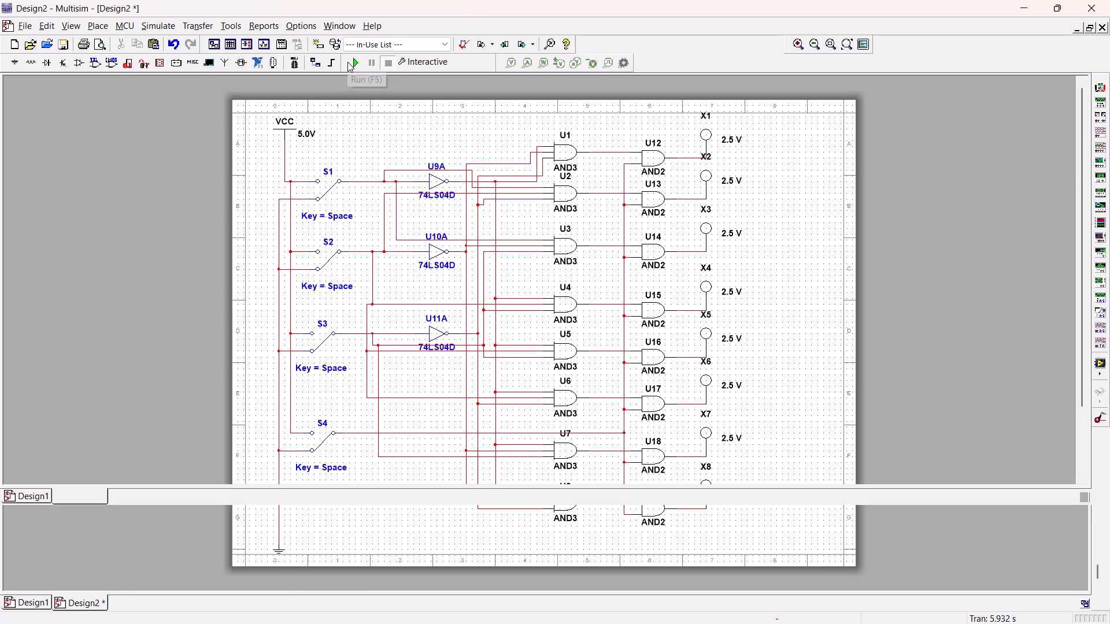
left_click(7, 512)
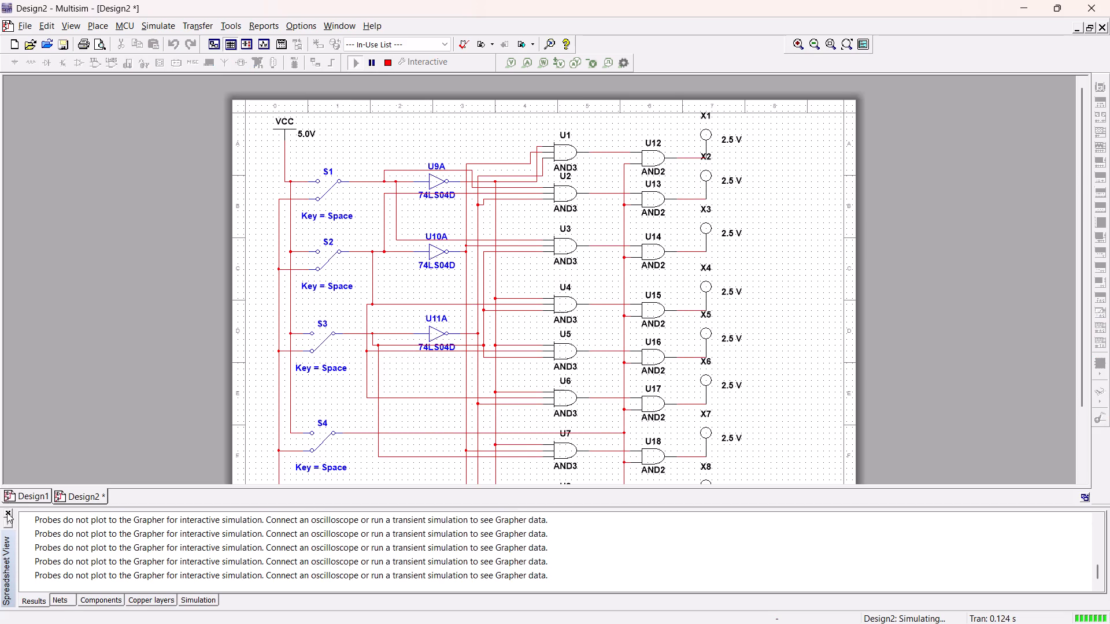
left_click(320, 440)
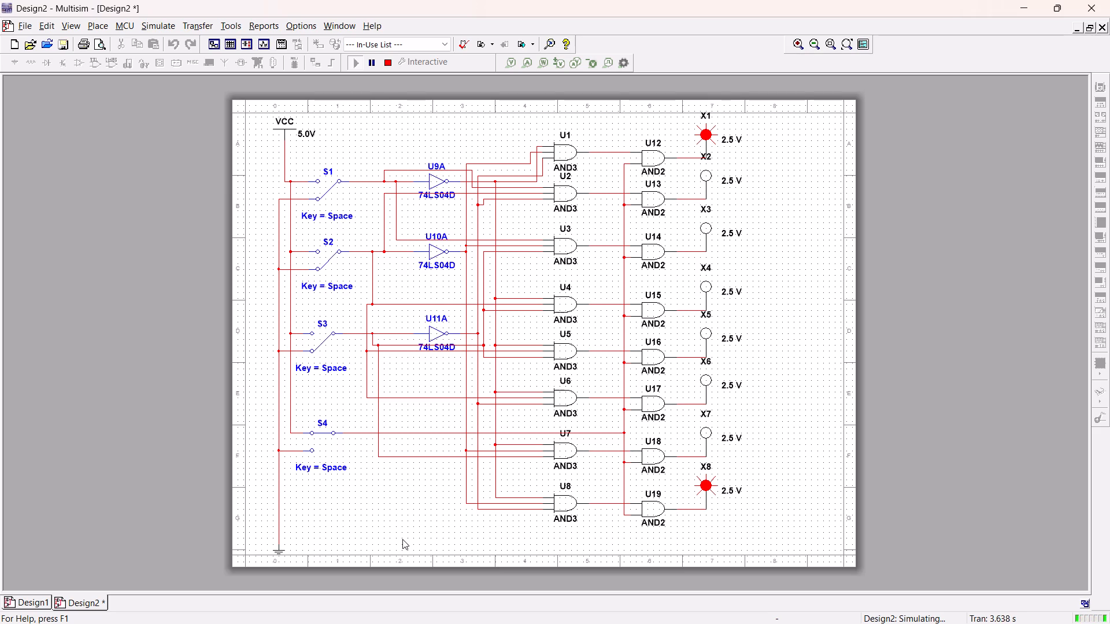
Stop the simulation and delete the entire circuit from the Design2 sheet.
key("ctrl+a")
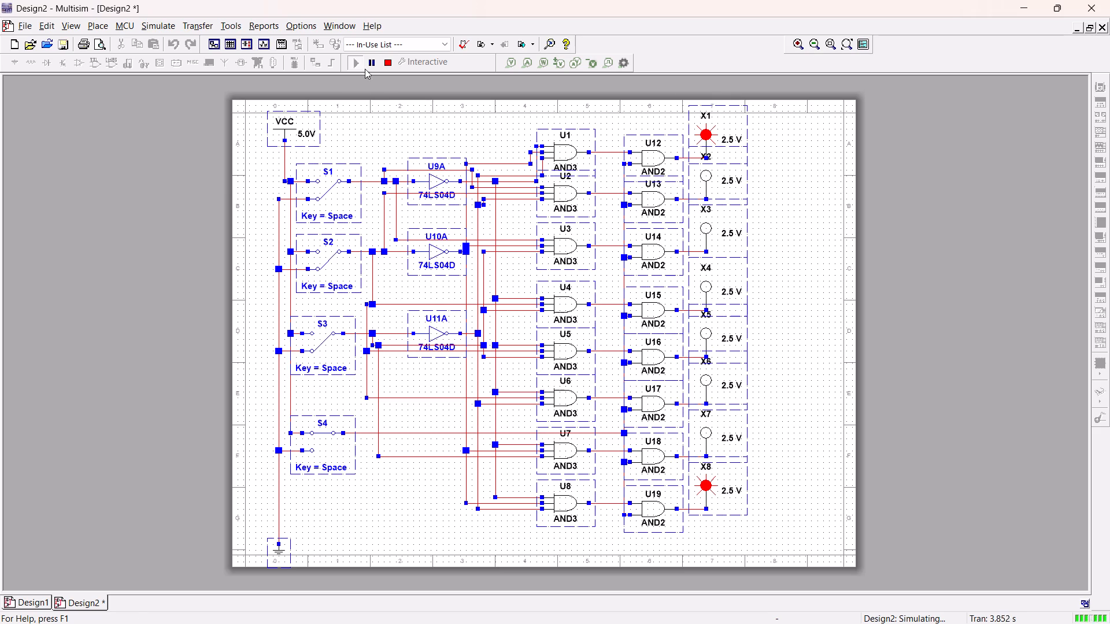
left_click_drag(387, 60, 388, 65)
right_click(313, 207)
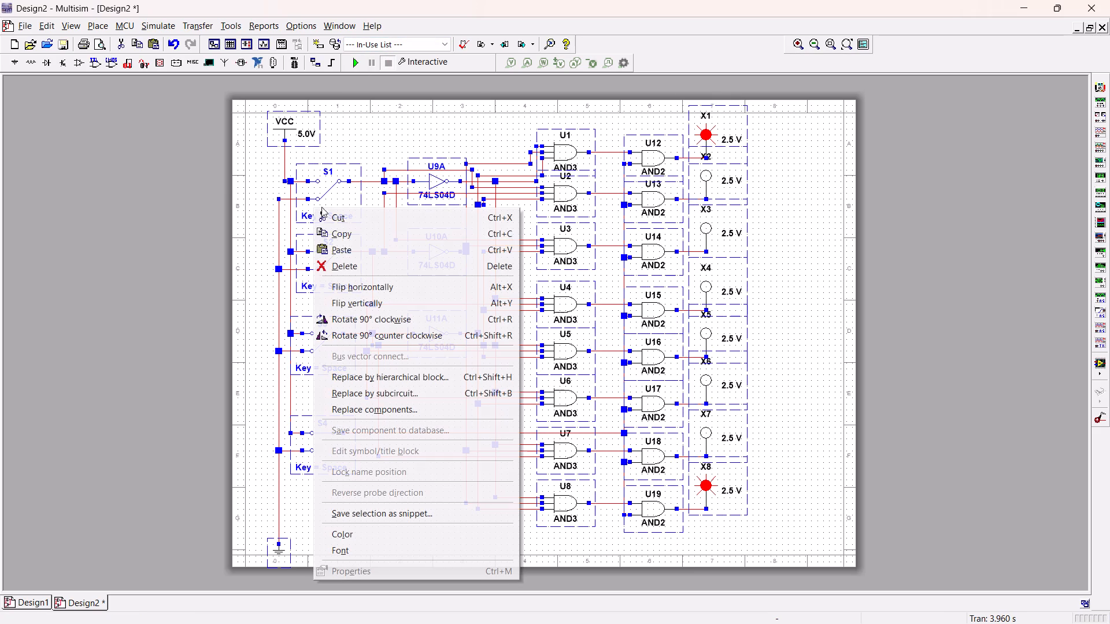
left_click(343, 259)
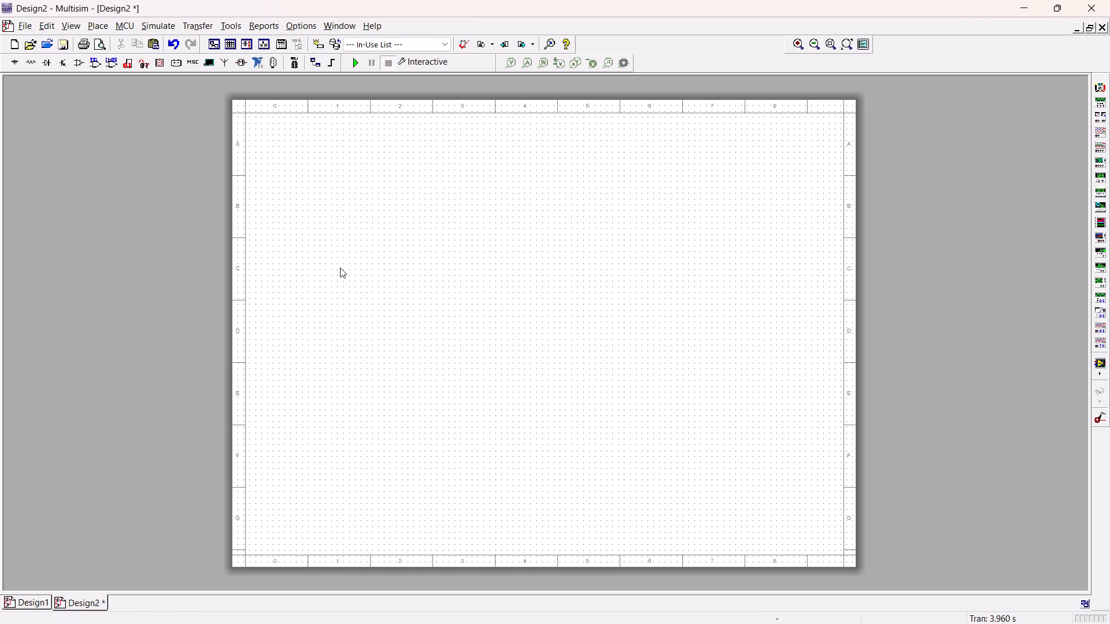